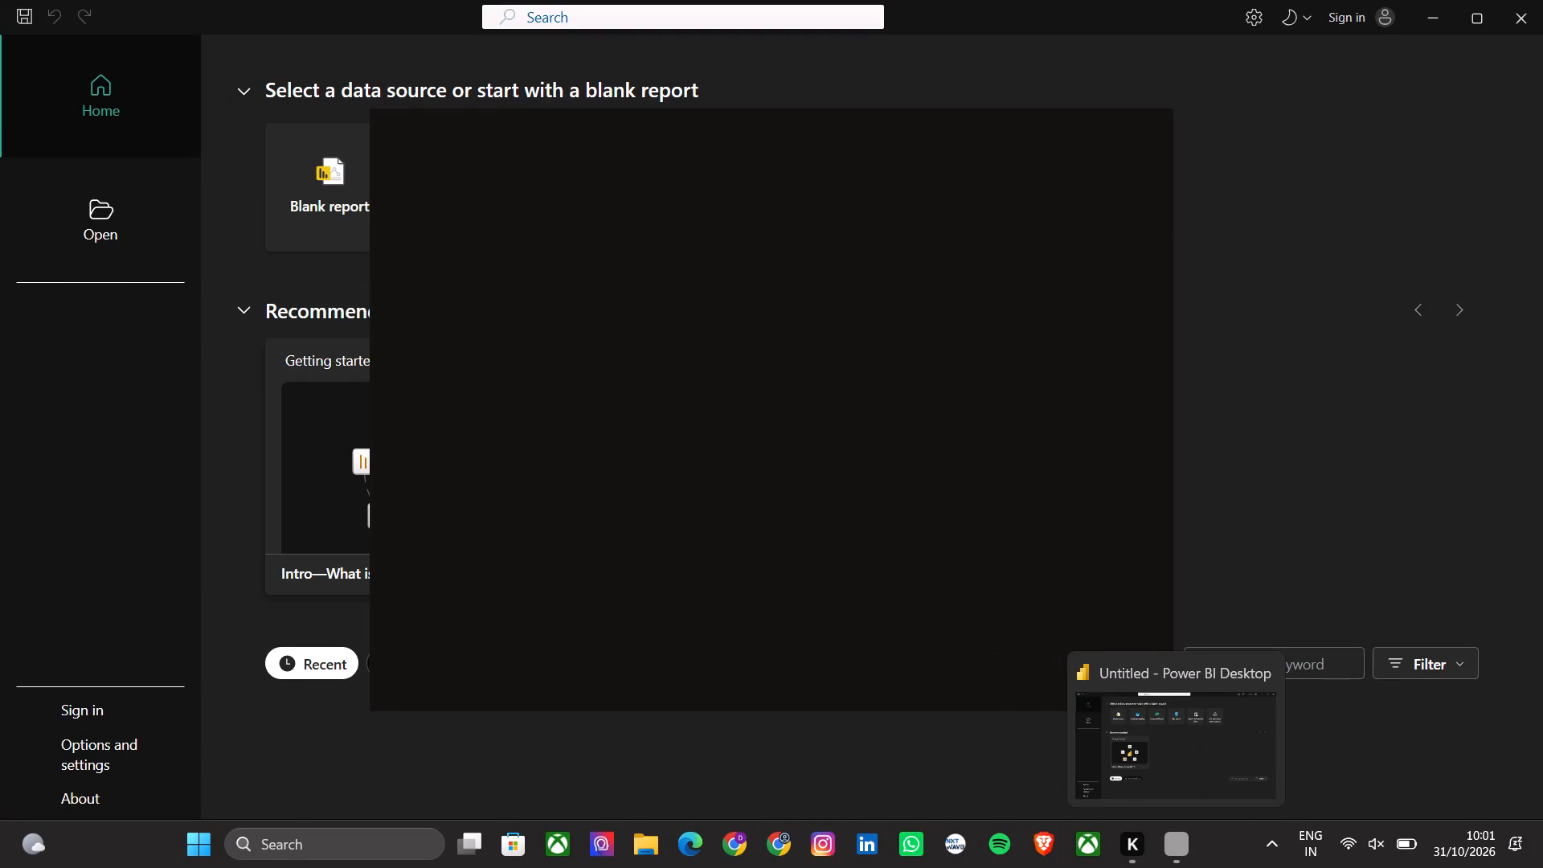
Open the recent report online store.pbix.
click(1219, 336)
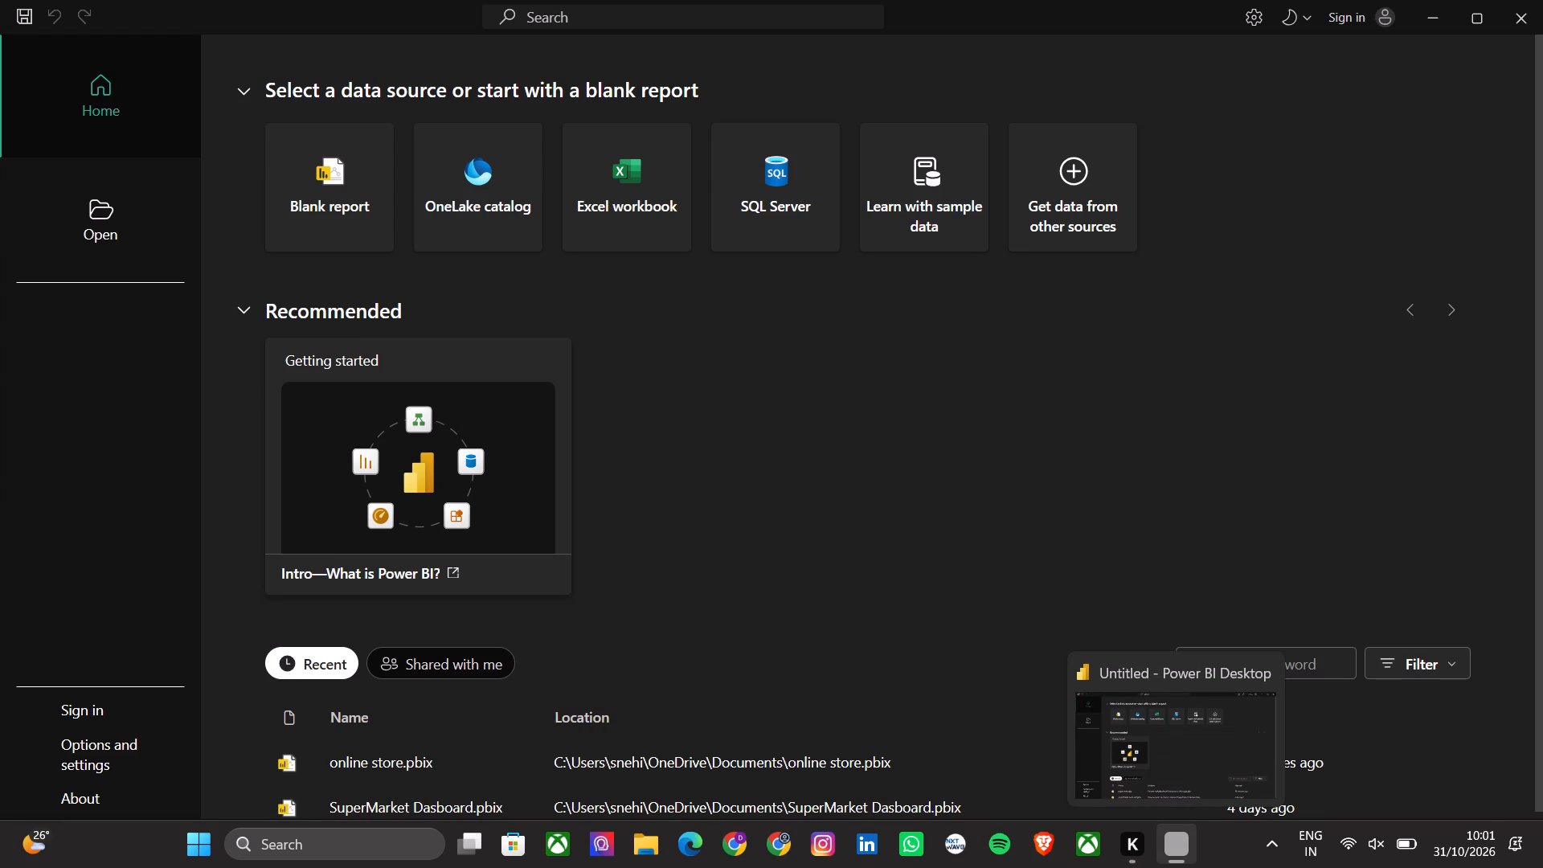
right_drag(1165, 837, 1160, 867)
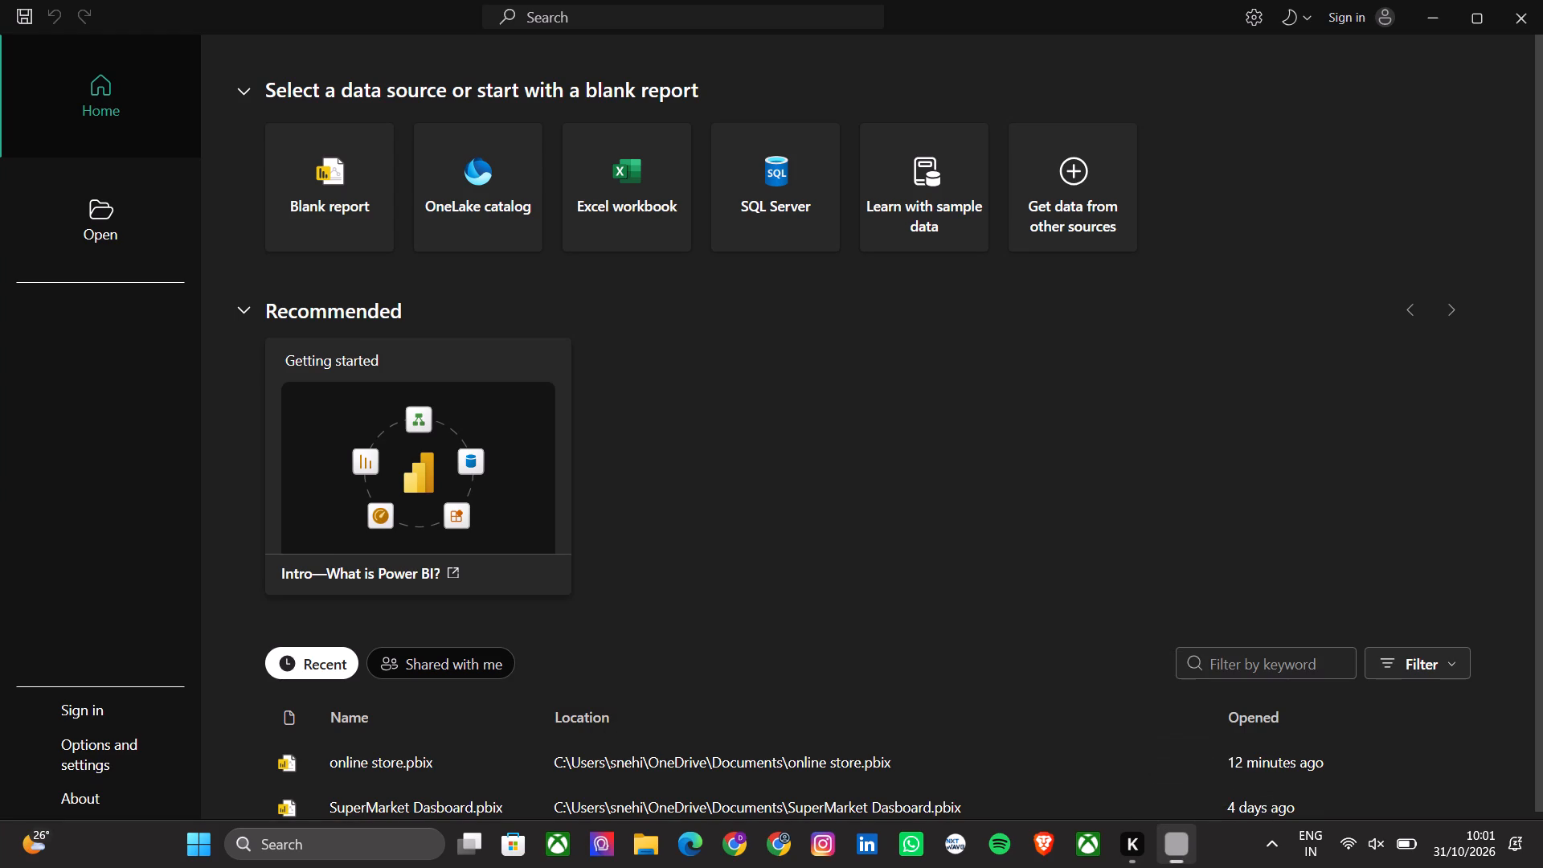
click(1205, 539)
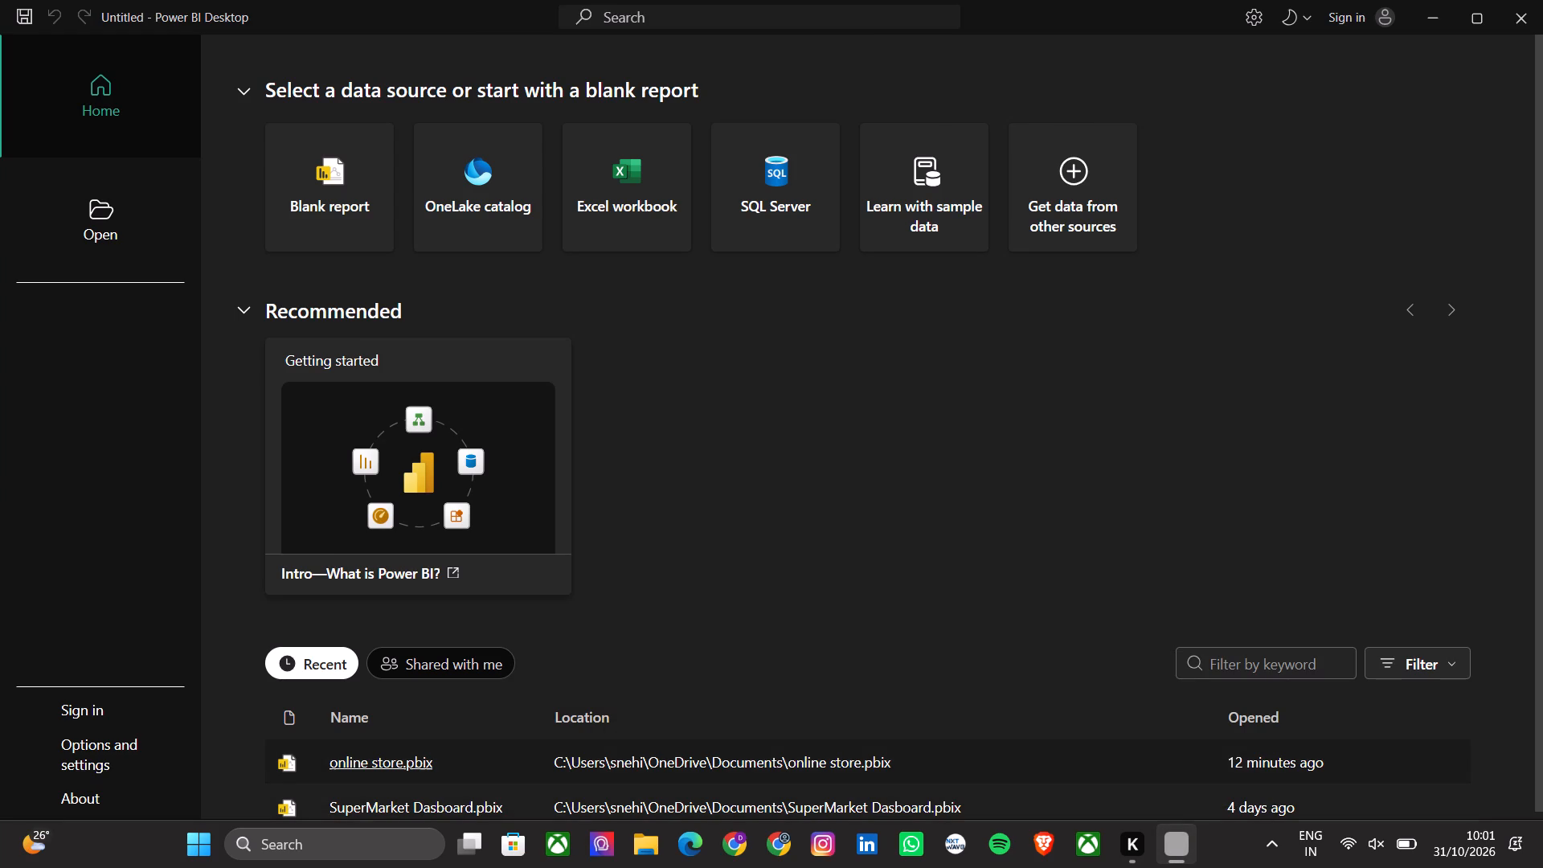
click(410, 764)
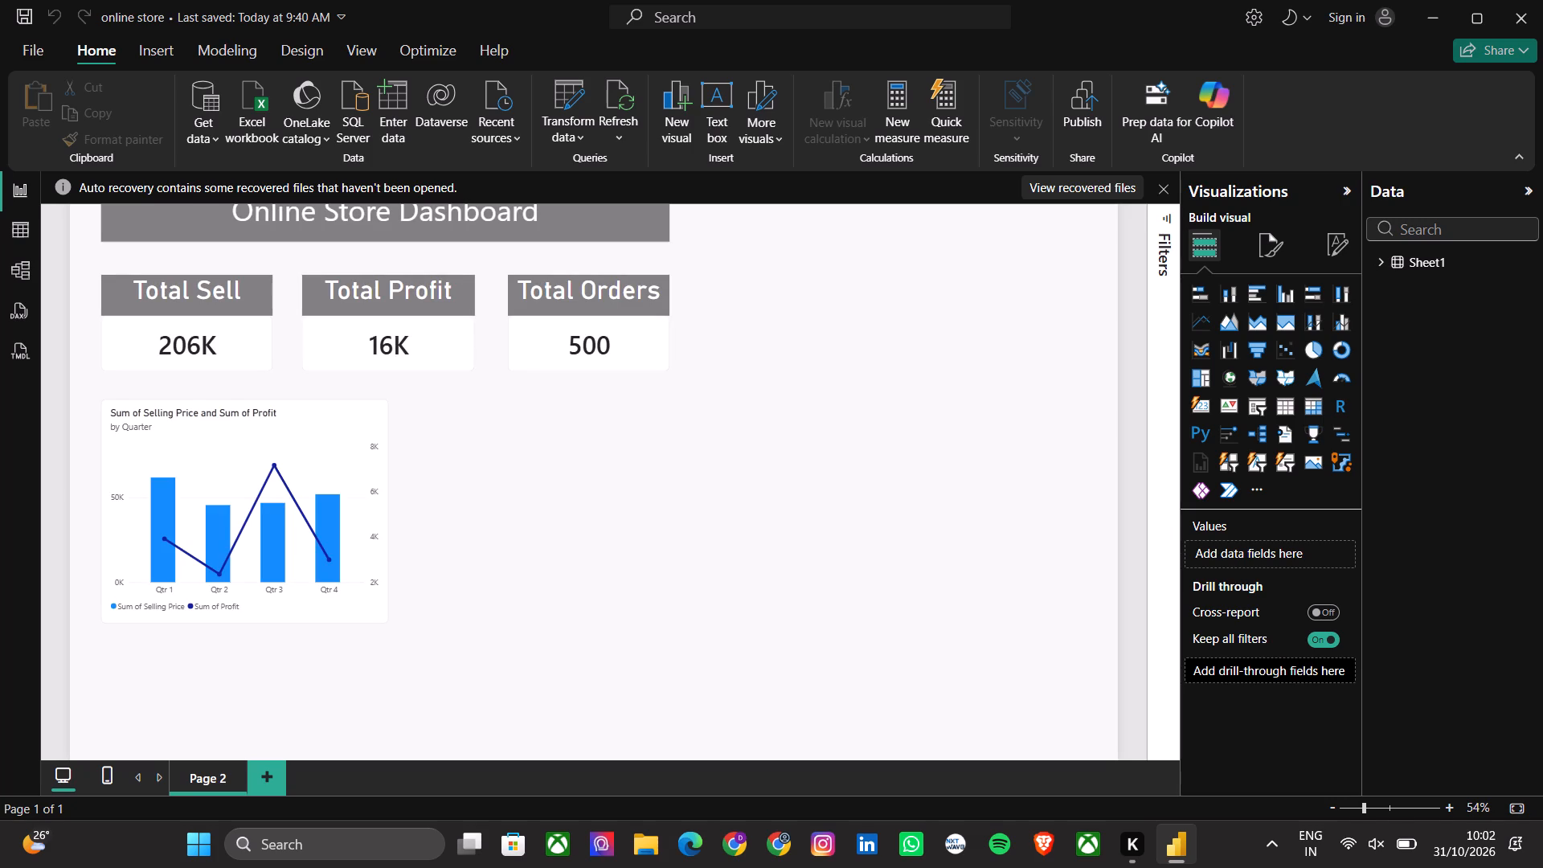
Add a map visual beside the quarterly selling price and profit chart, sized to align with the Total Orders card's edge.
click(1224, 379)
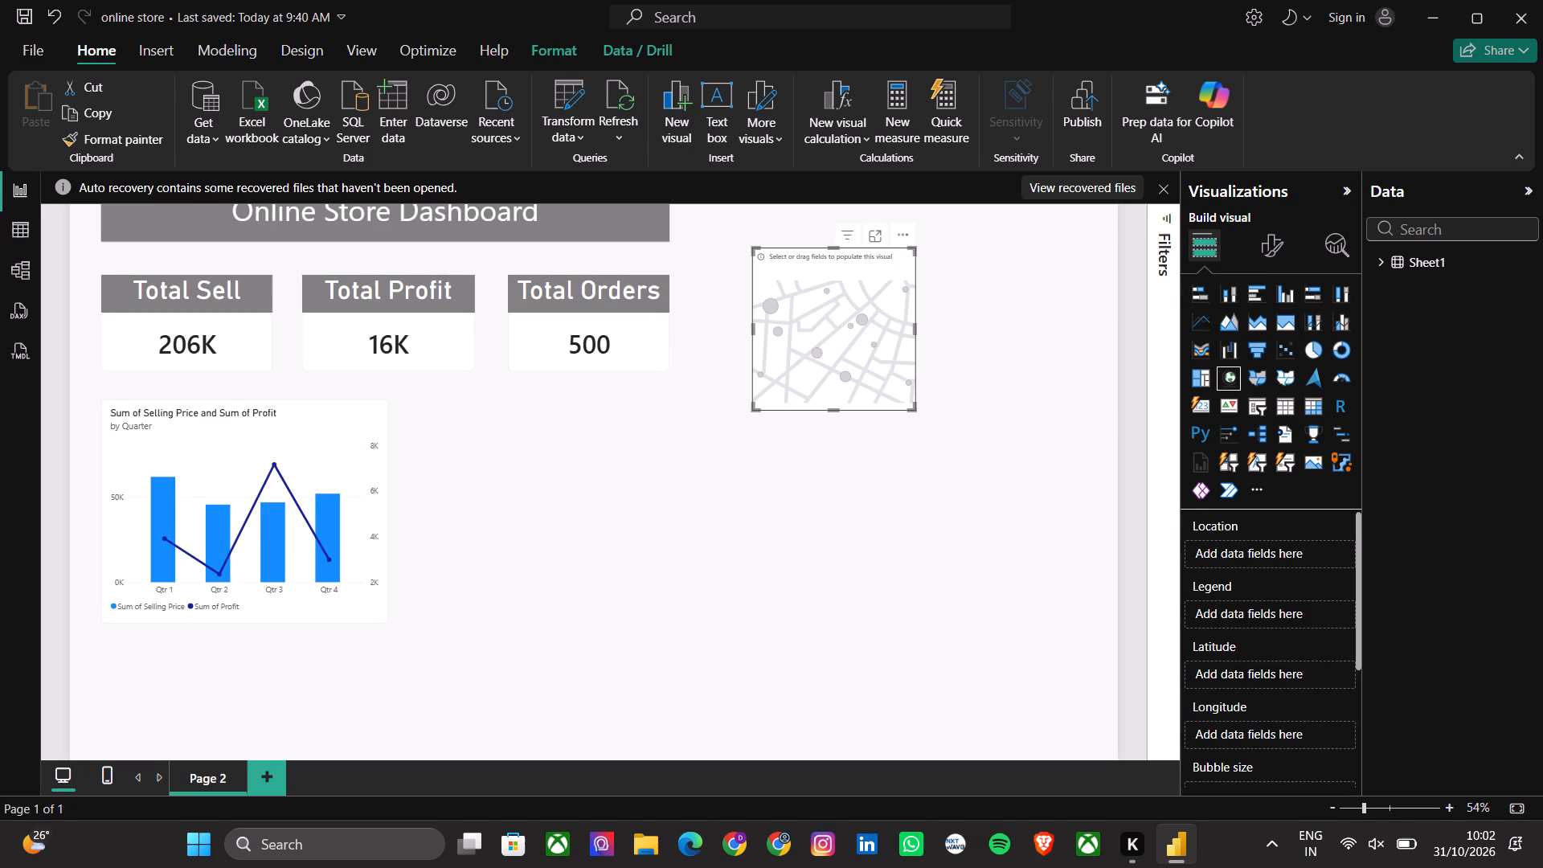
drag(850, 336, 548, 526)
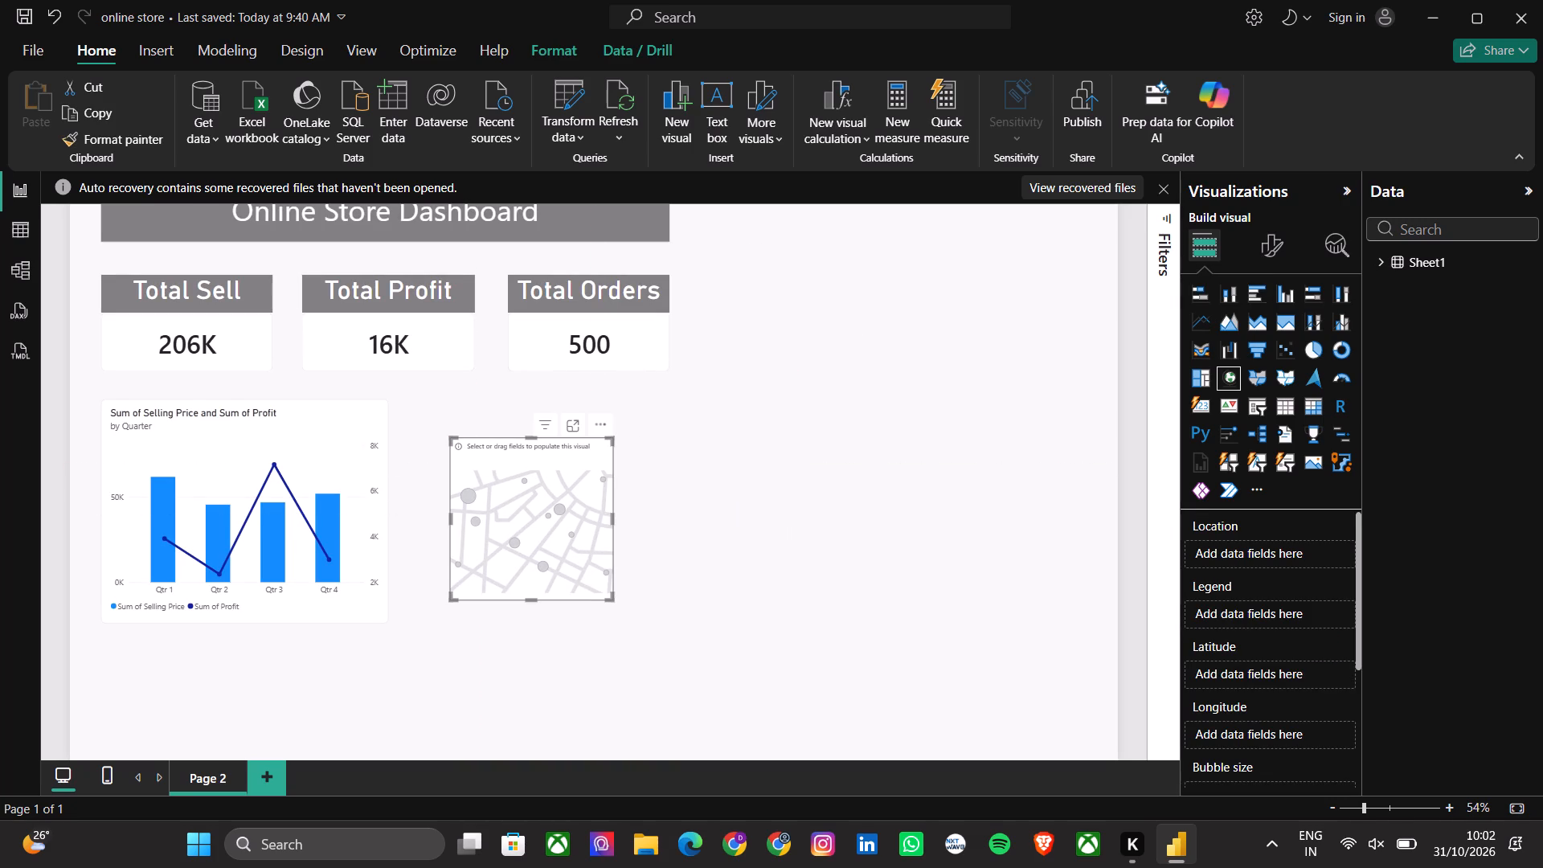
drag(452, 436, 404, 401)
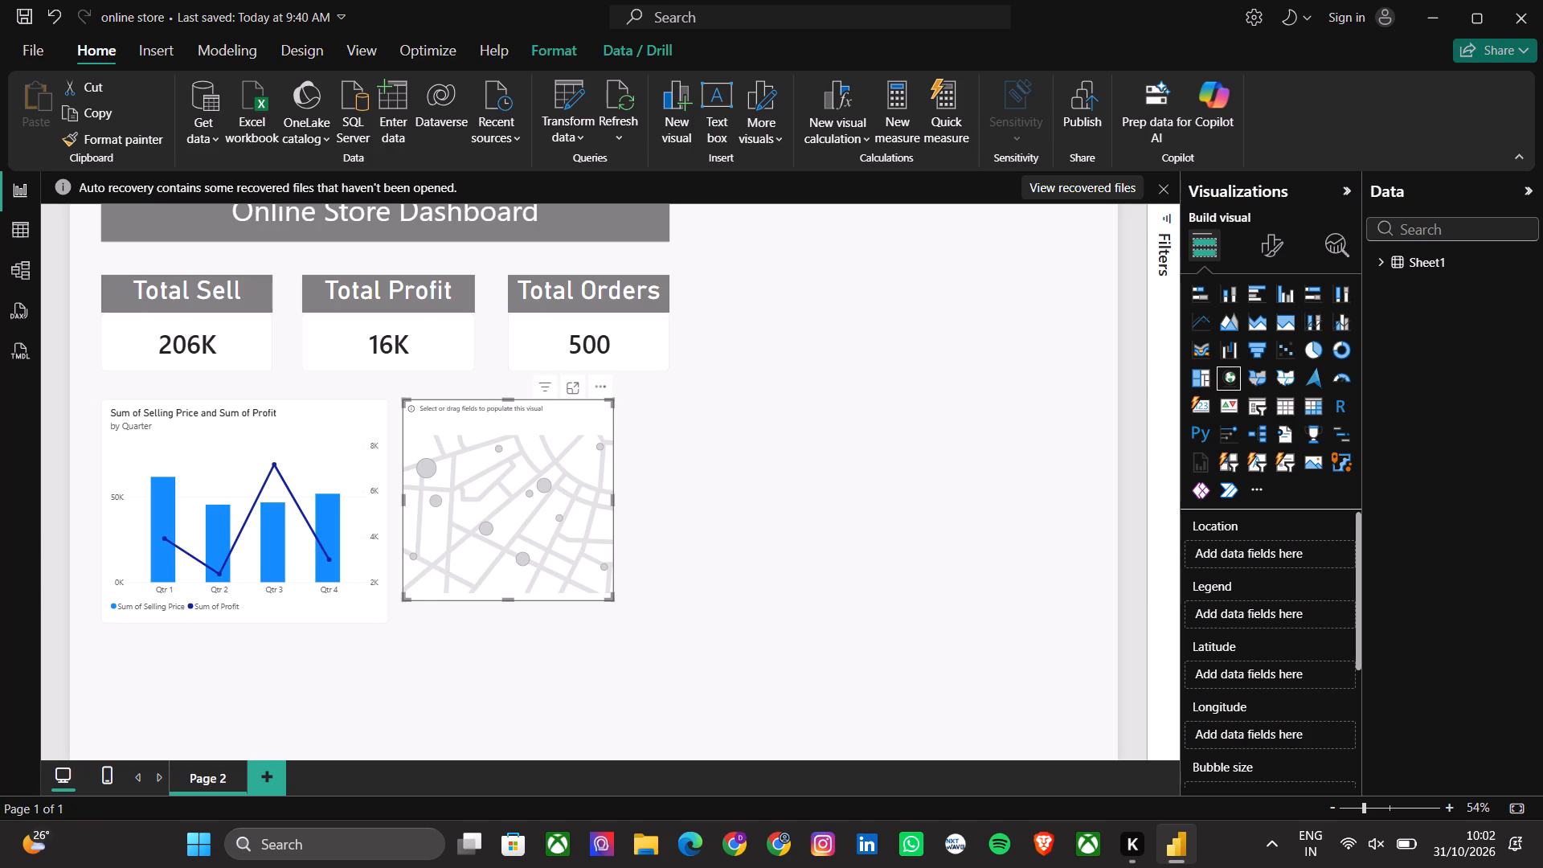
drag(611, 597, 657, 616)
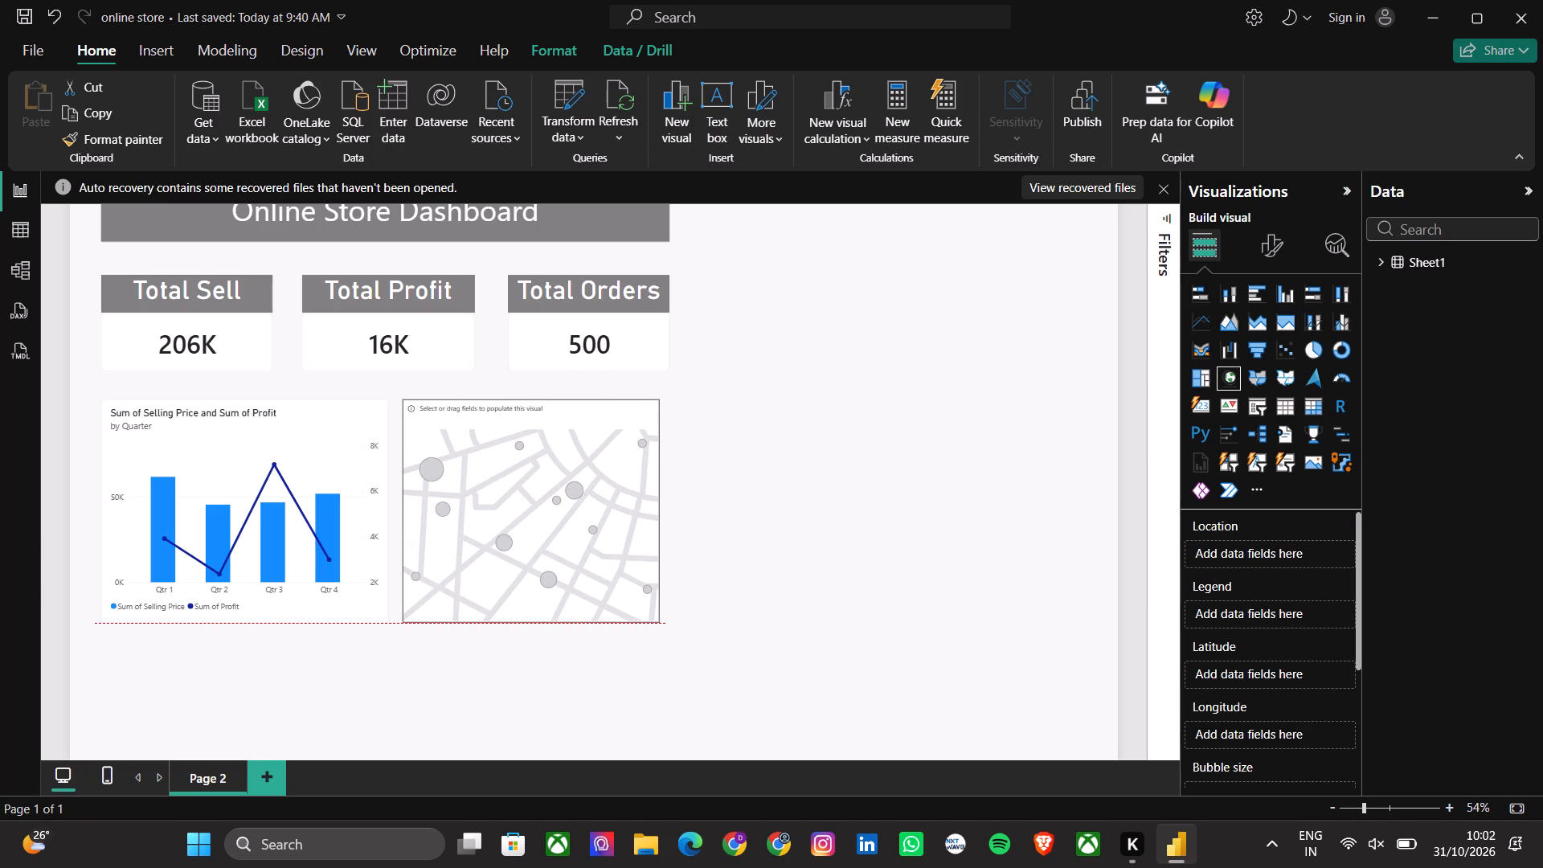
drag(657, 616, 663, 616)
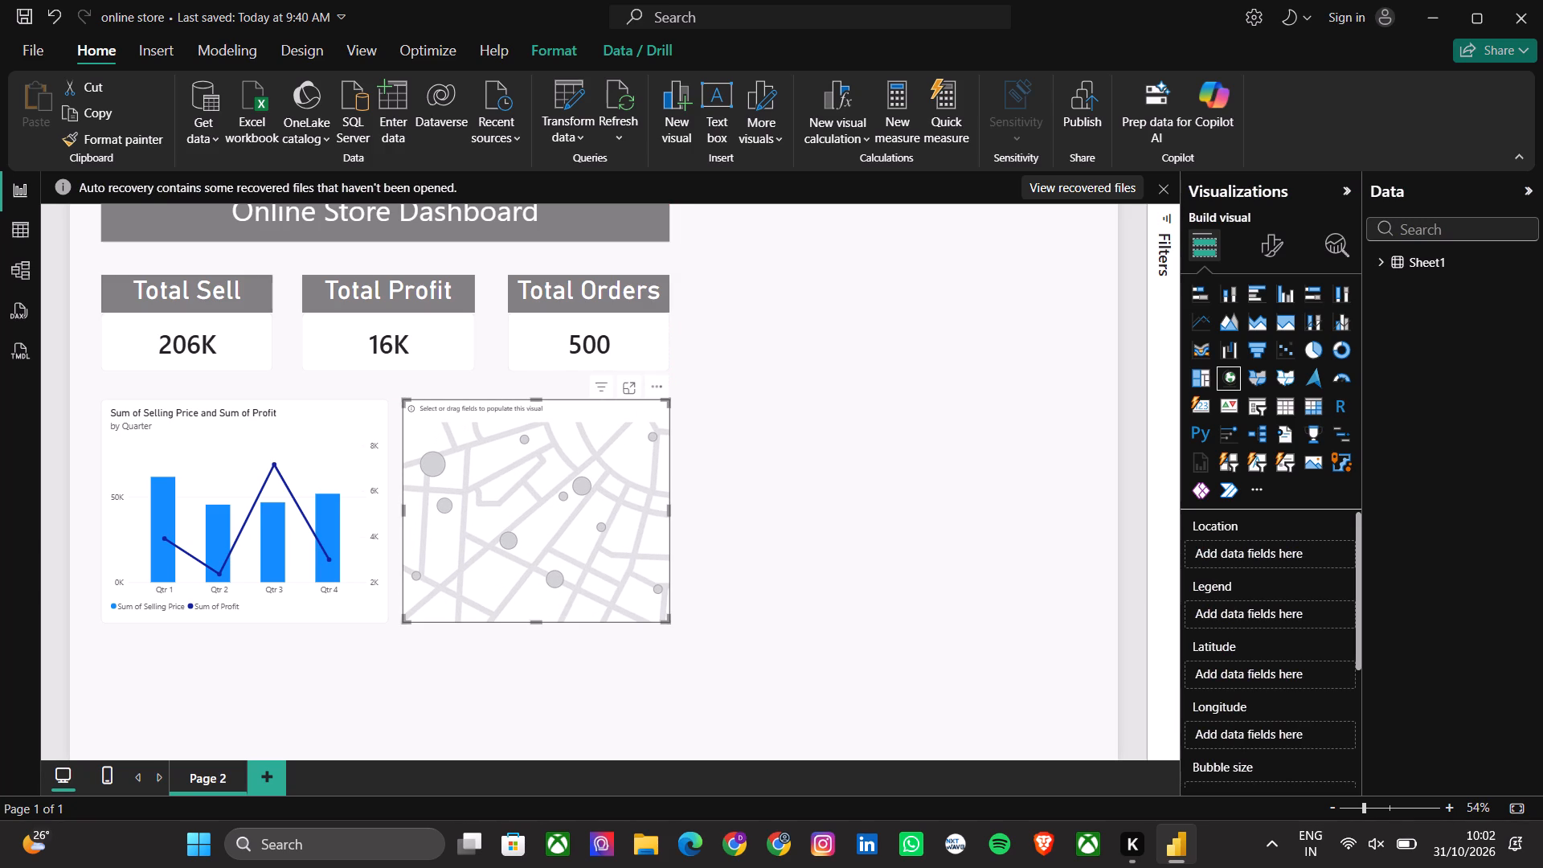
click(613, 497)
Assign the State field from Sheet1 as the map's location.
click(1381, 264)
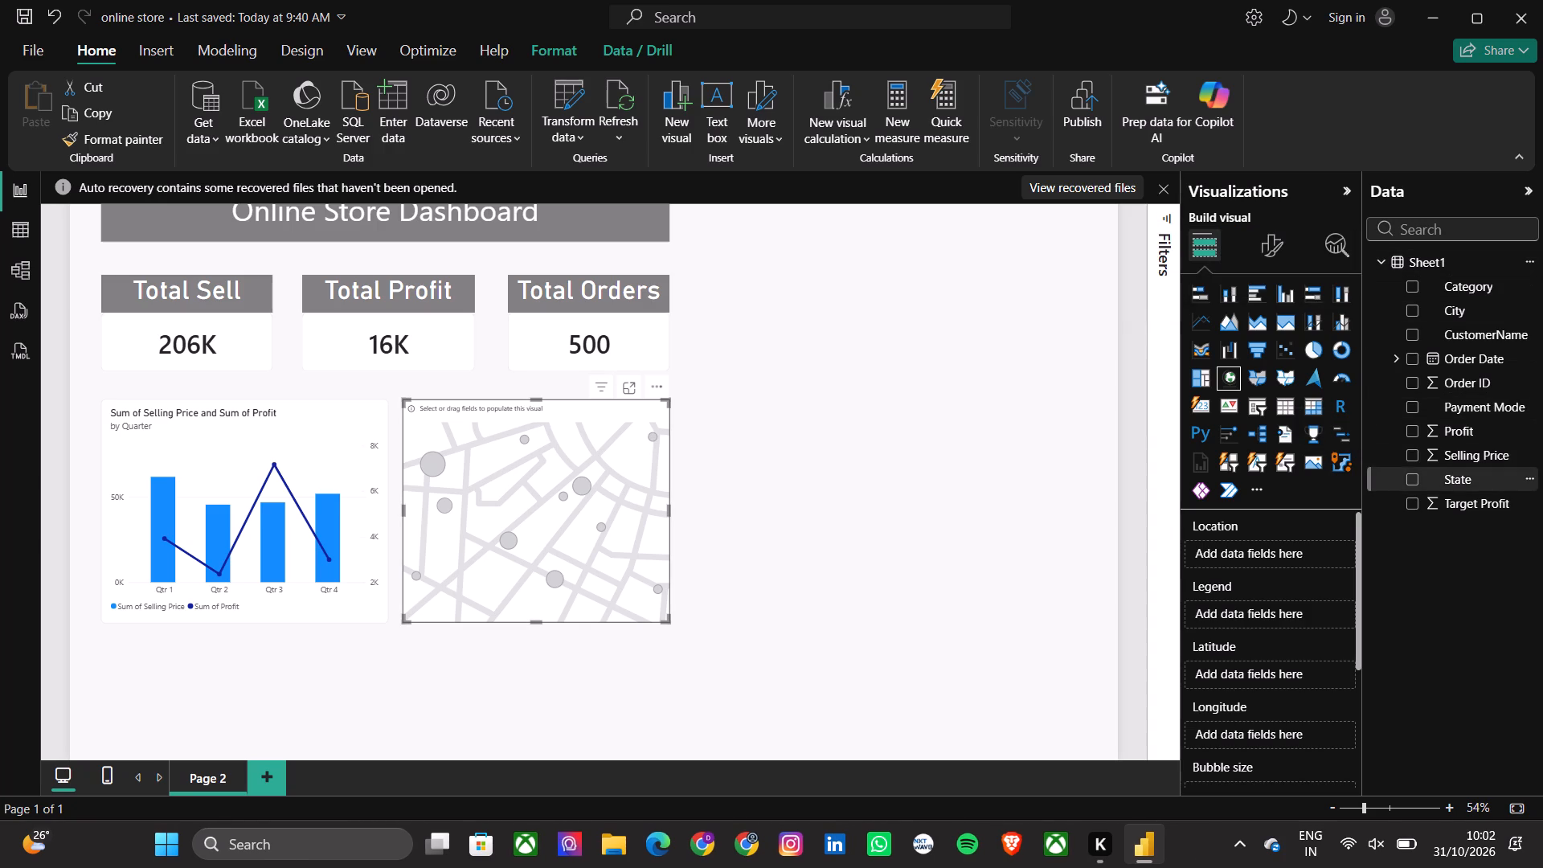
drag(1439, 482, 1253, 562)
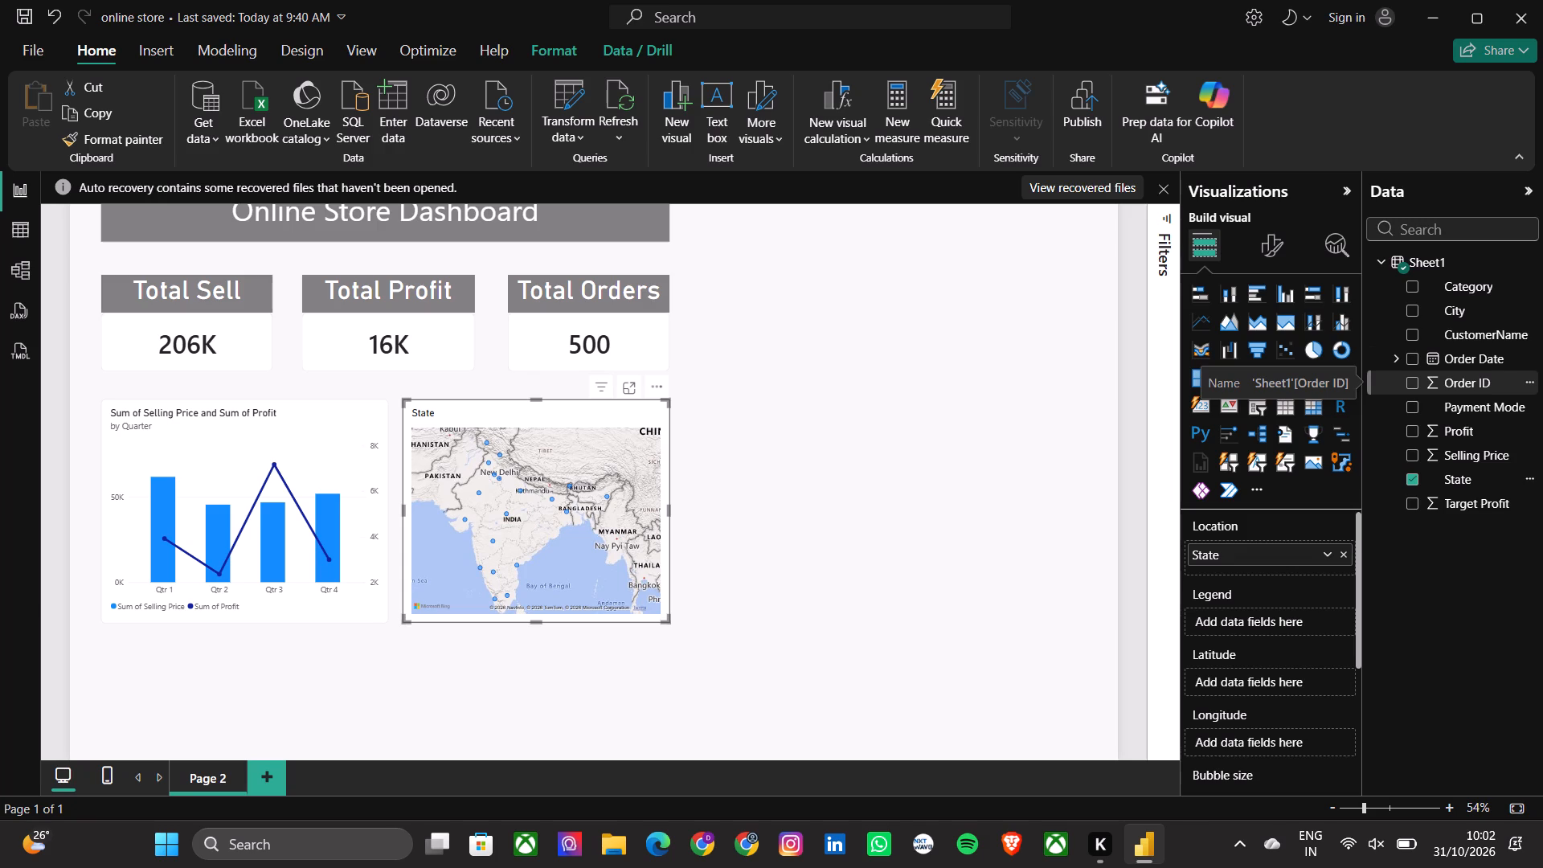
Switch to the NxtWave learning portal, open the Data visualisation course's Adding Maps lesson and download its dataset.
click(913, 858)
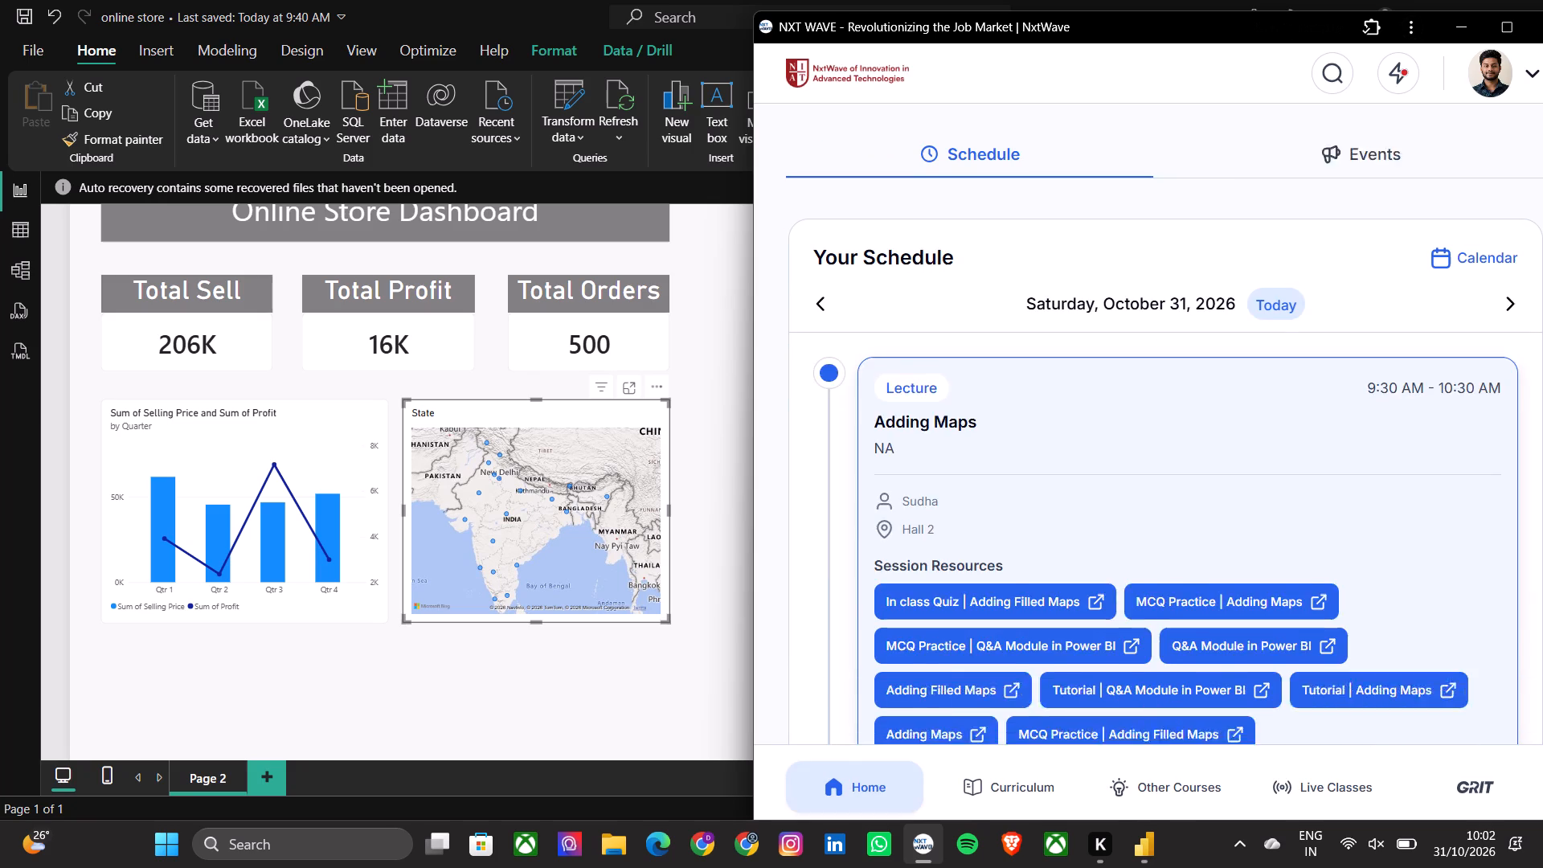
click(1511, 35)
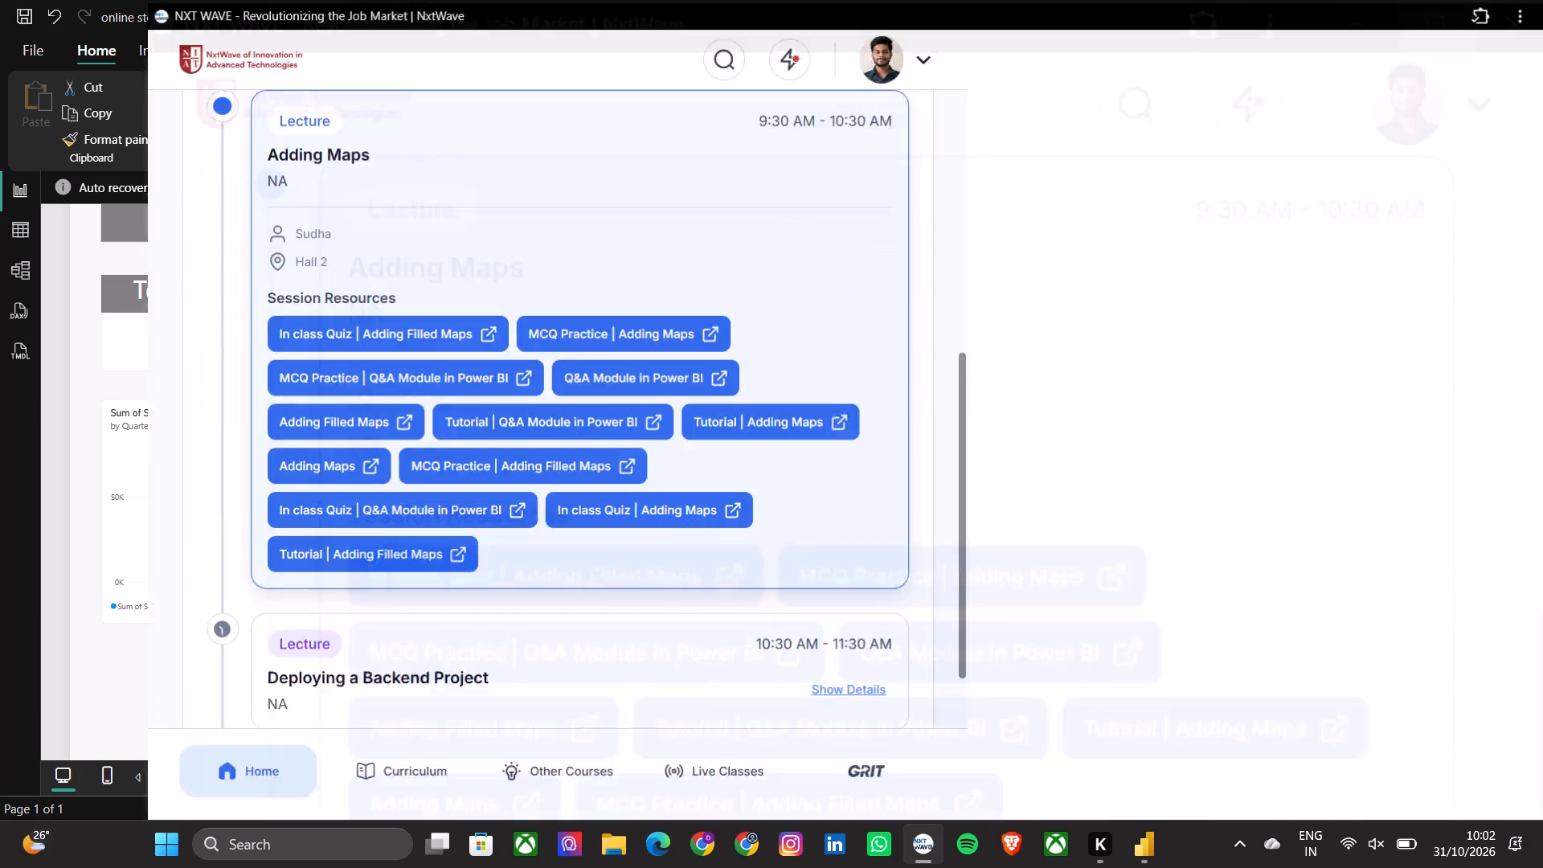
scroll(606, 333, up, 8)
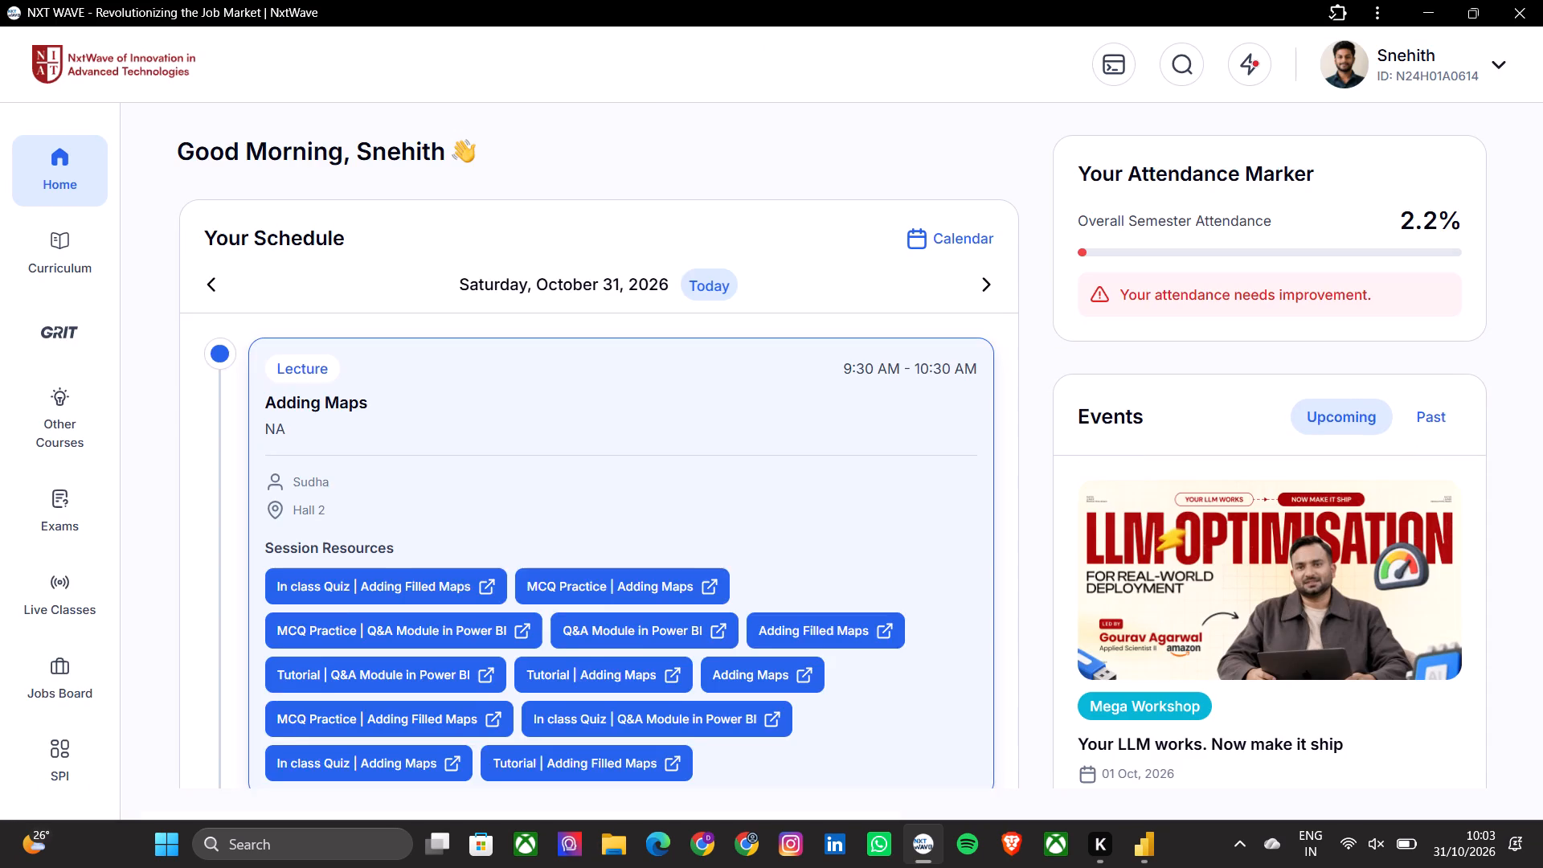
scroll(680, 371, up, 5)
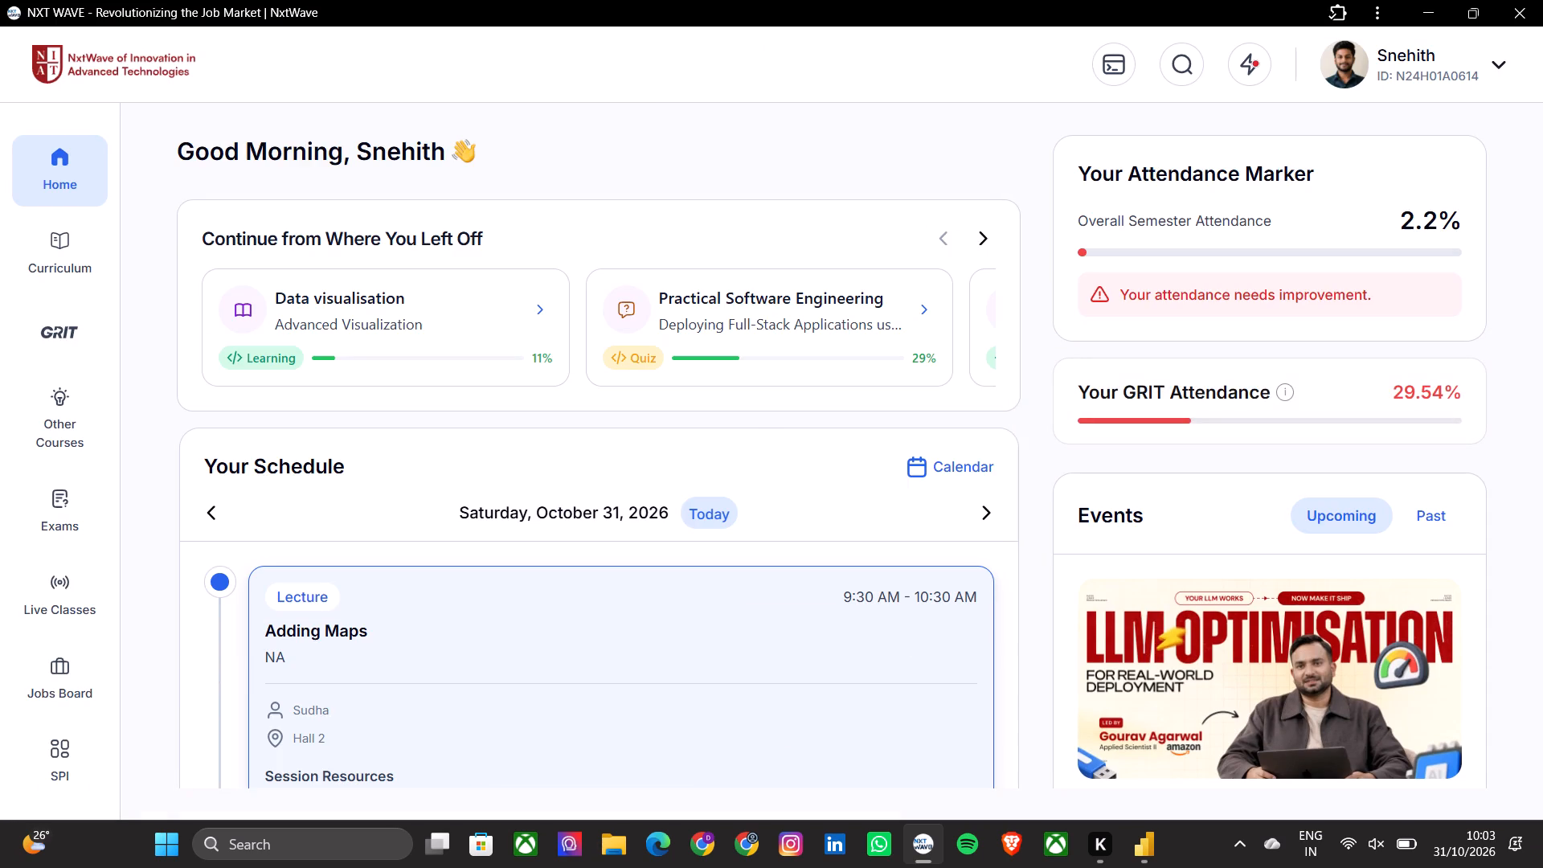
click(428, 366)
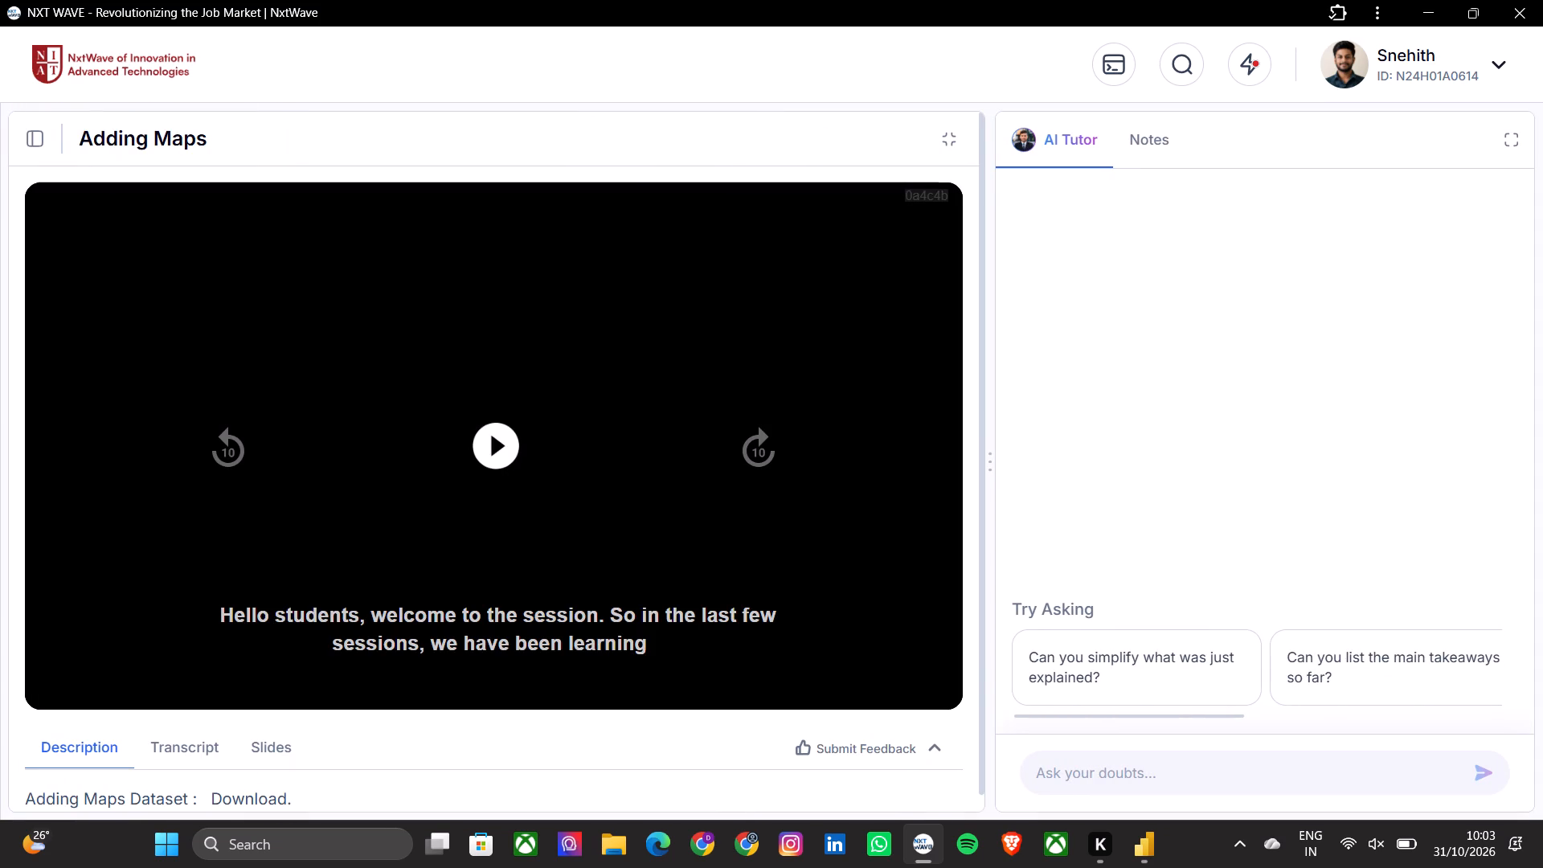
click(252, 804)
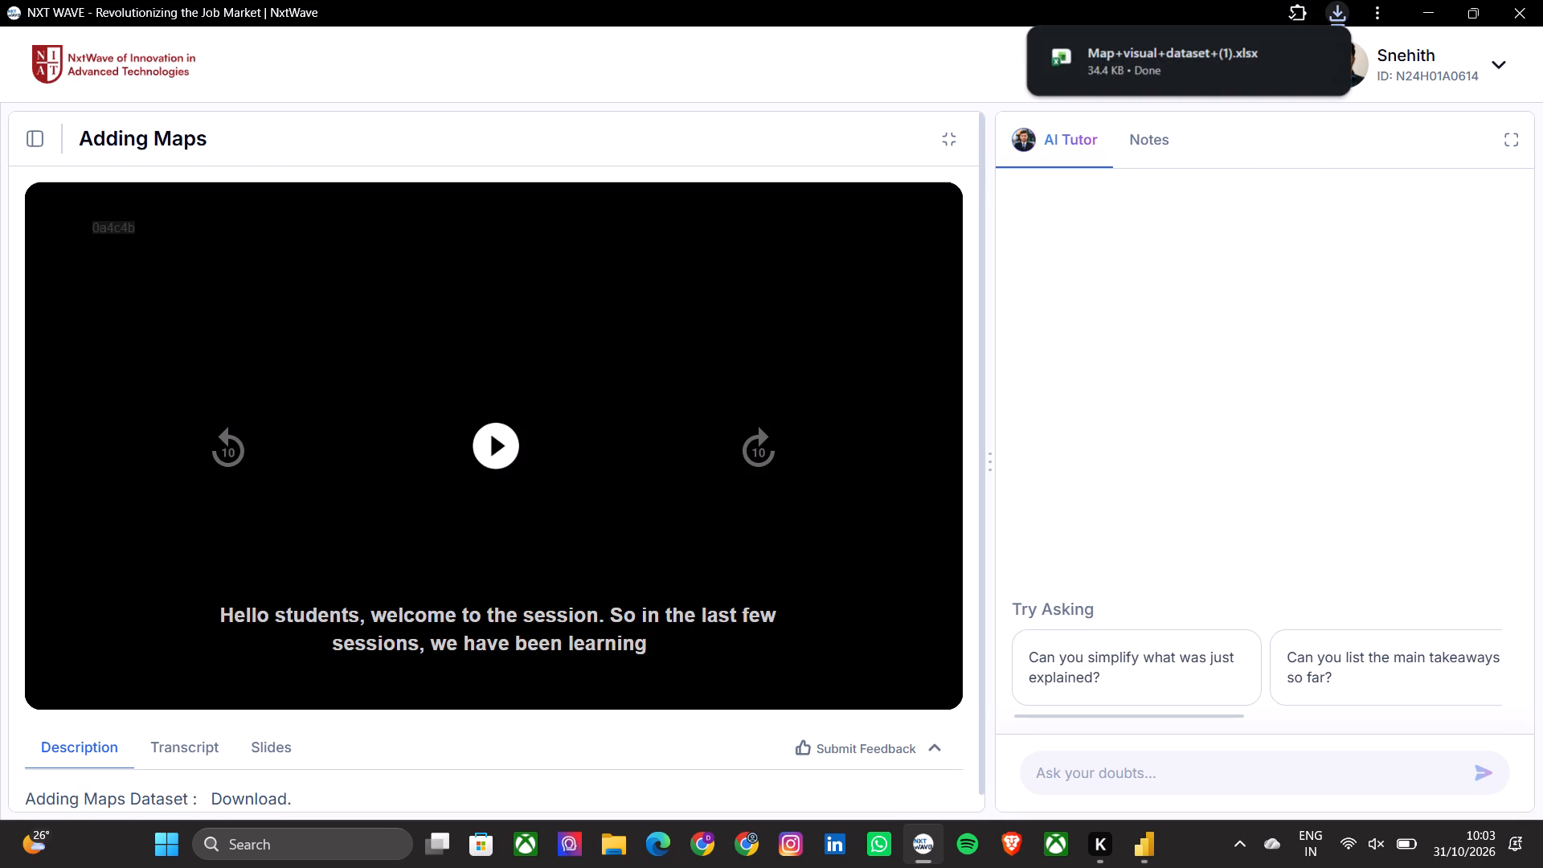
Return to the Power BI report and open the Map+visual+dataset+(1) Excel workbook from Downloads for import.
click(1157, 867)
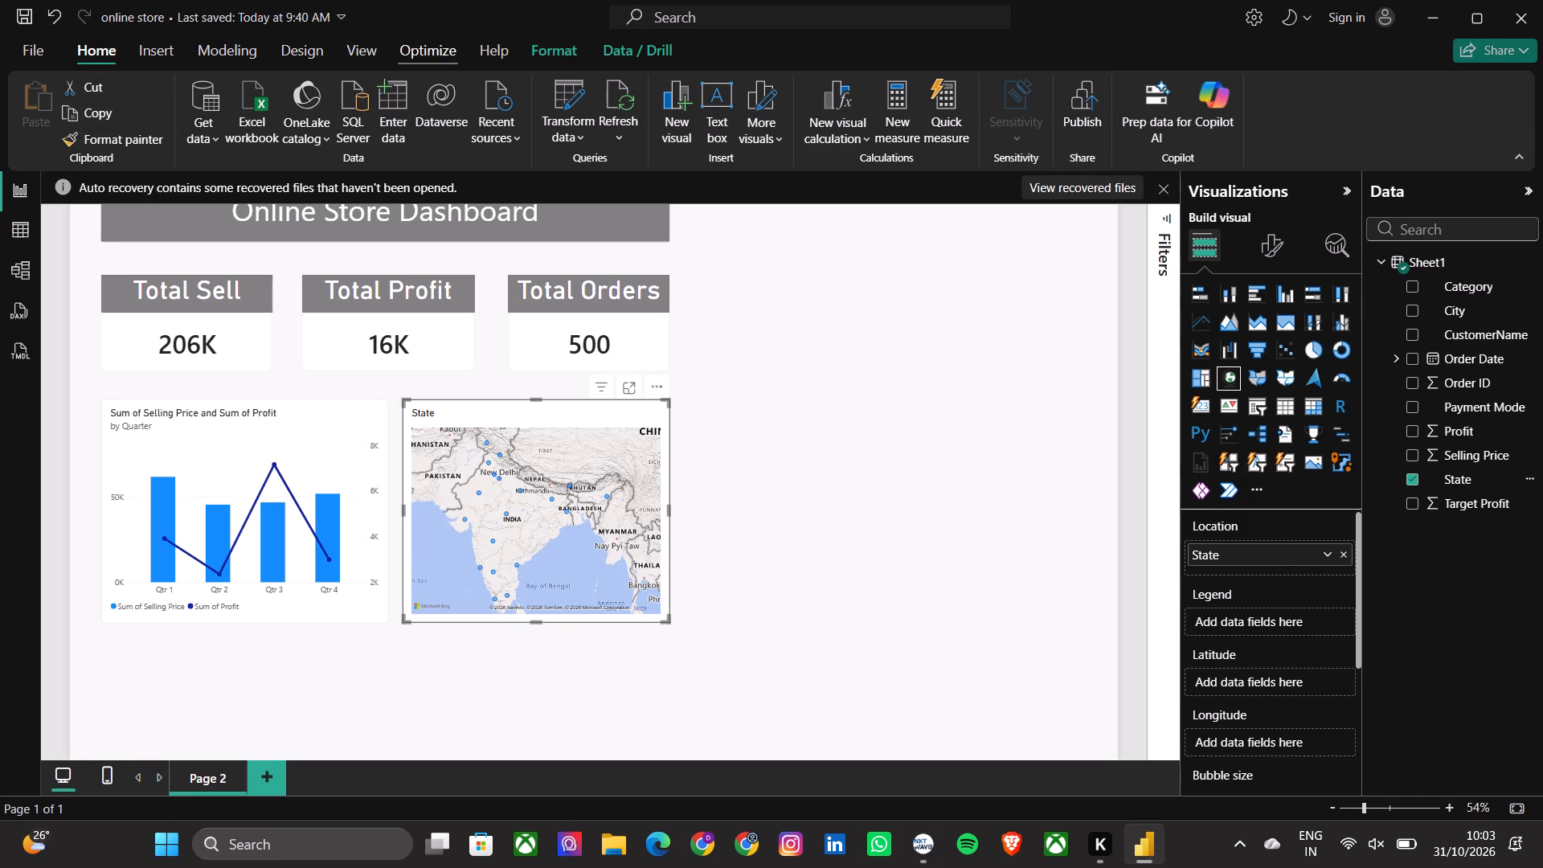
click(248, 103)
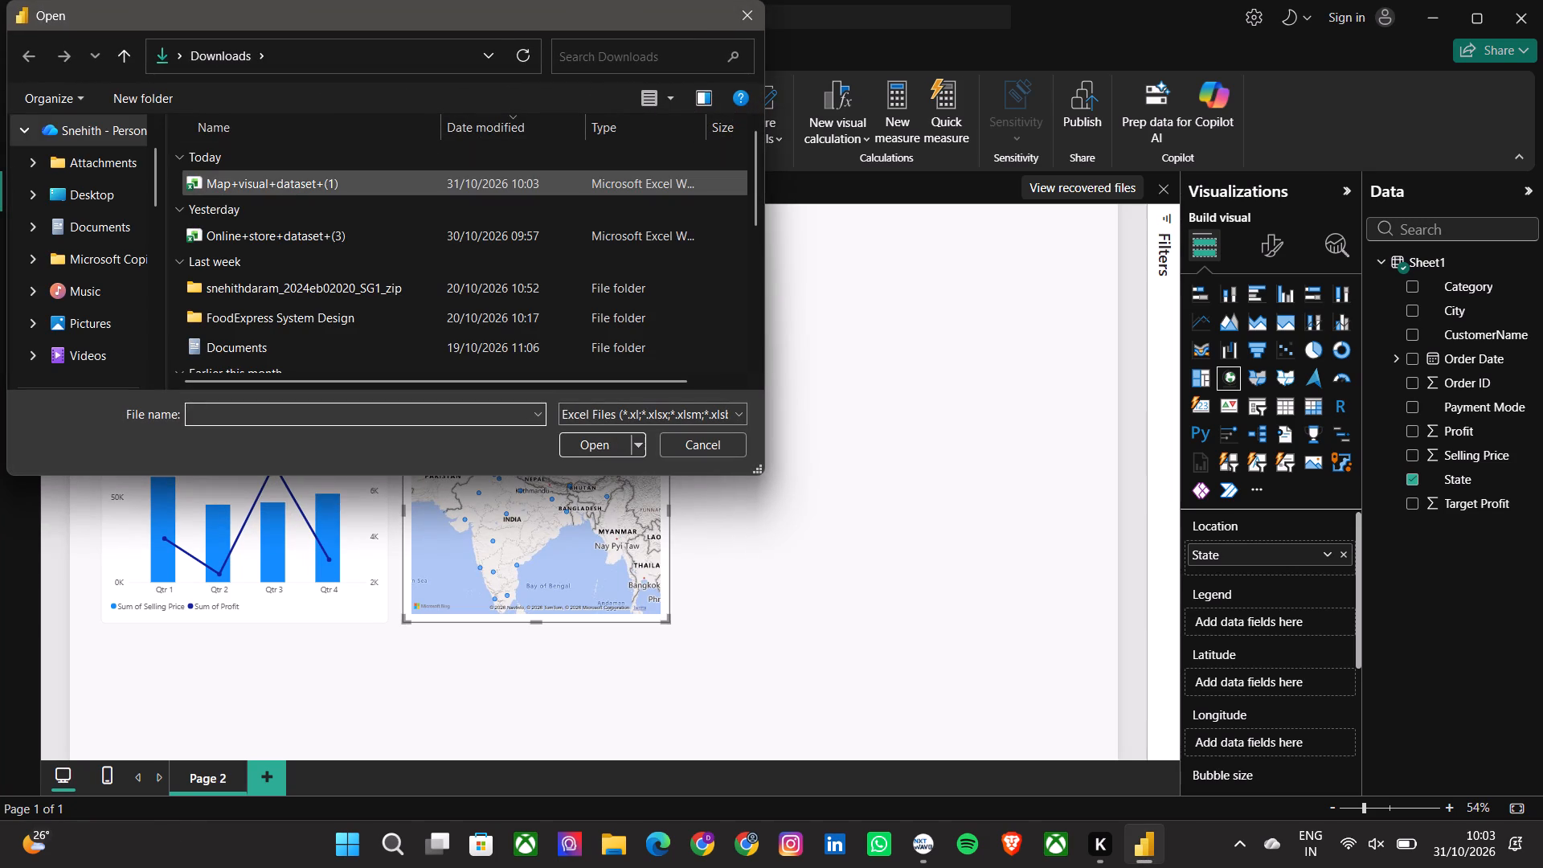
click(239, 180)
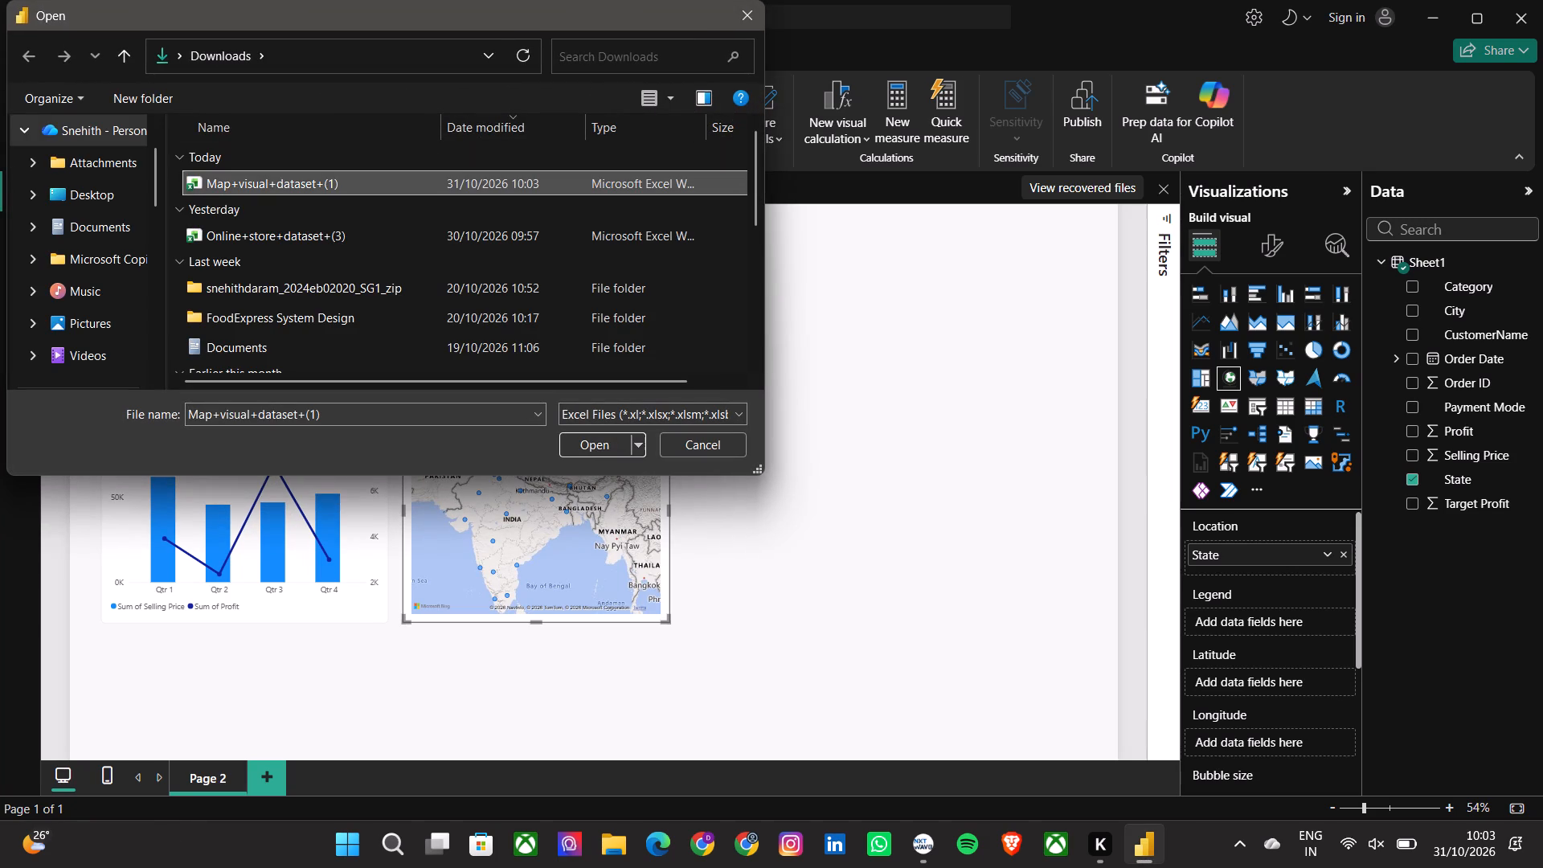
click(599, 438)
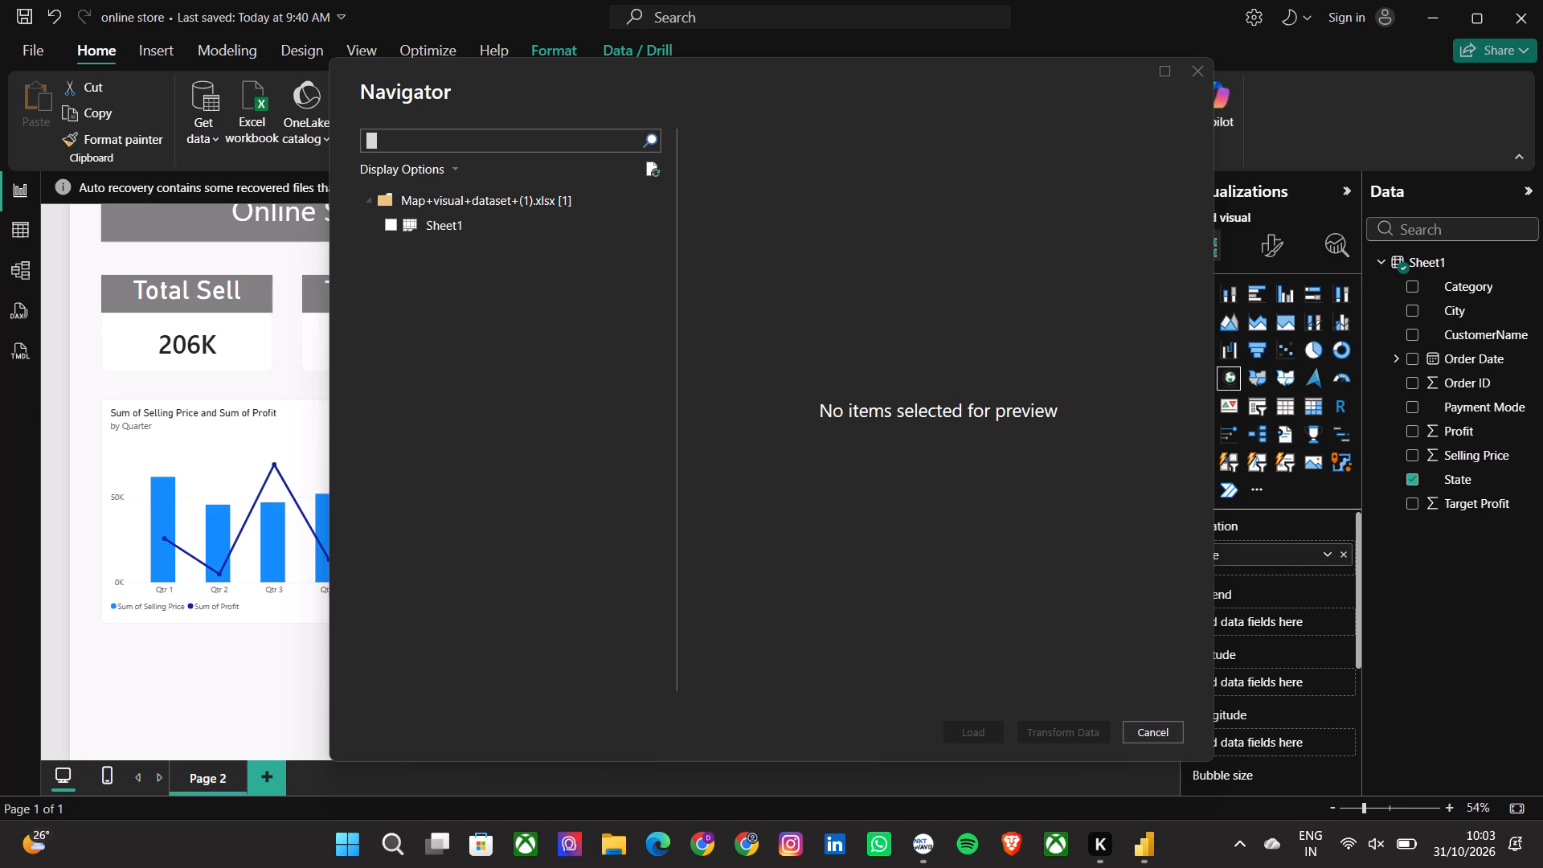
Preview Sheet1 of the map dataset workbook and load it into the report.
click(514, 207)
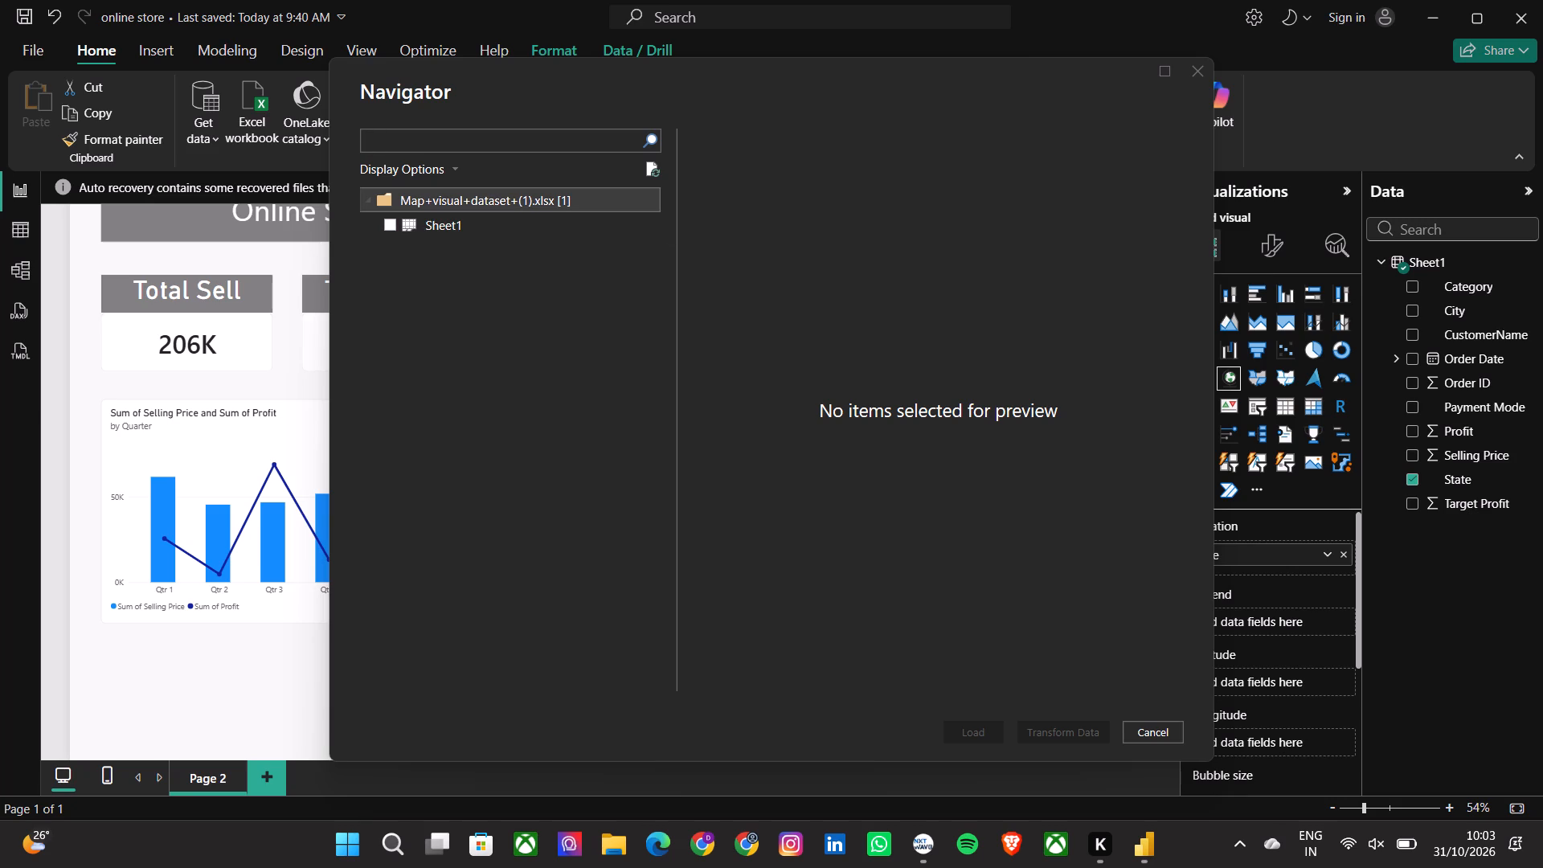
click(489, 228)
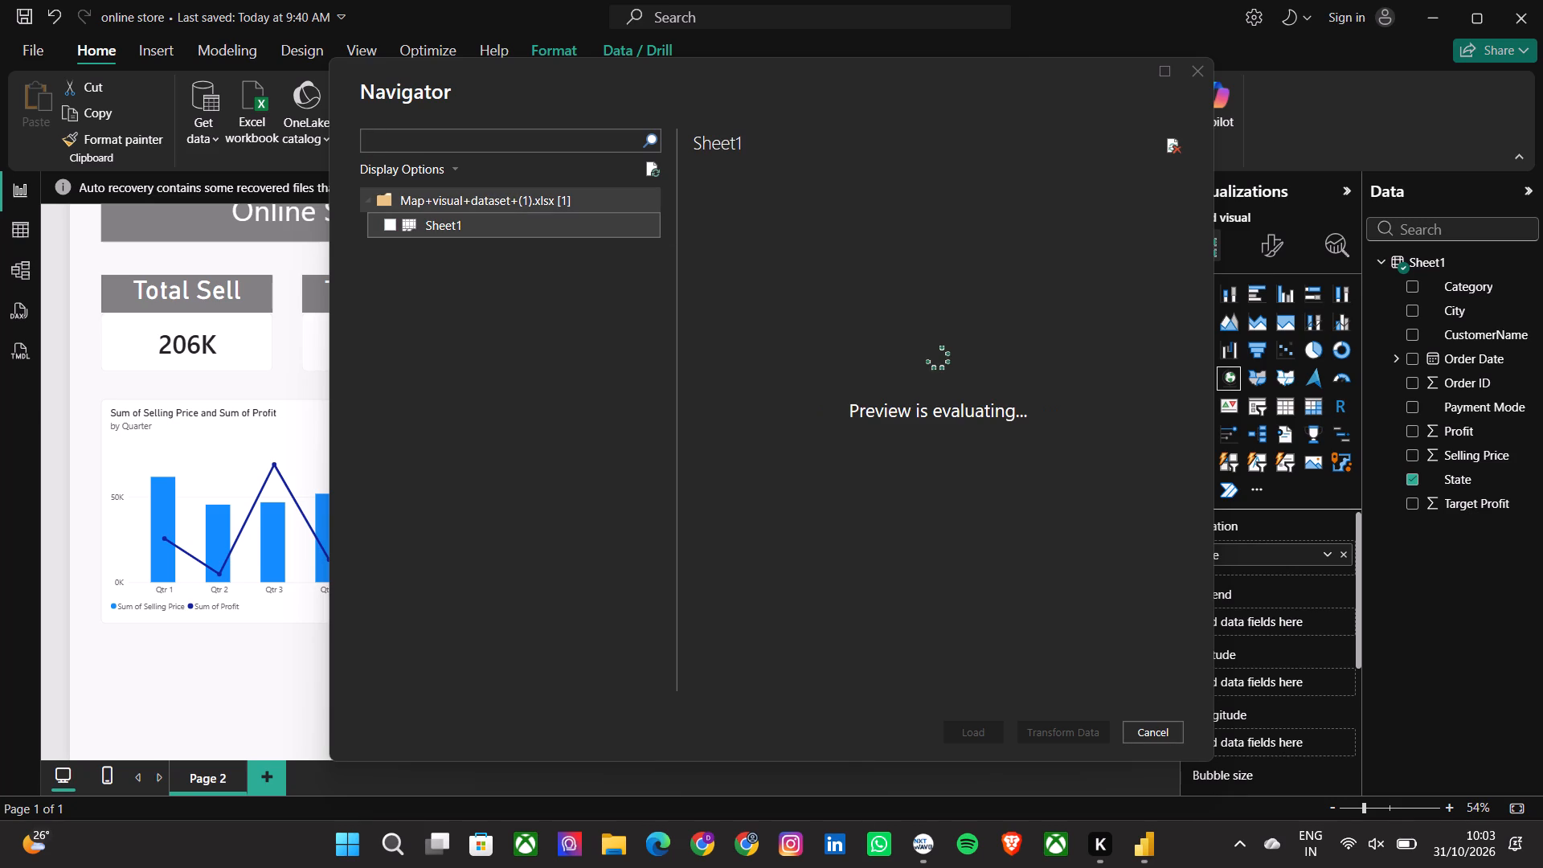
click(488, 198)
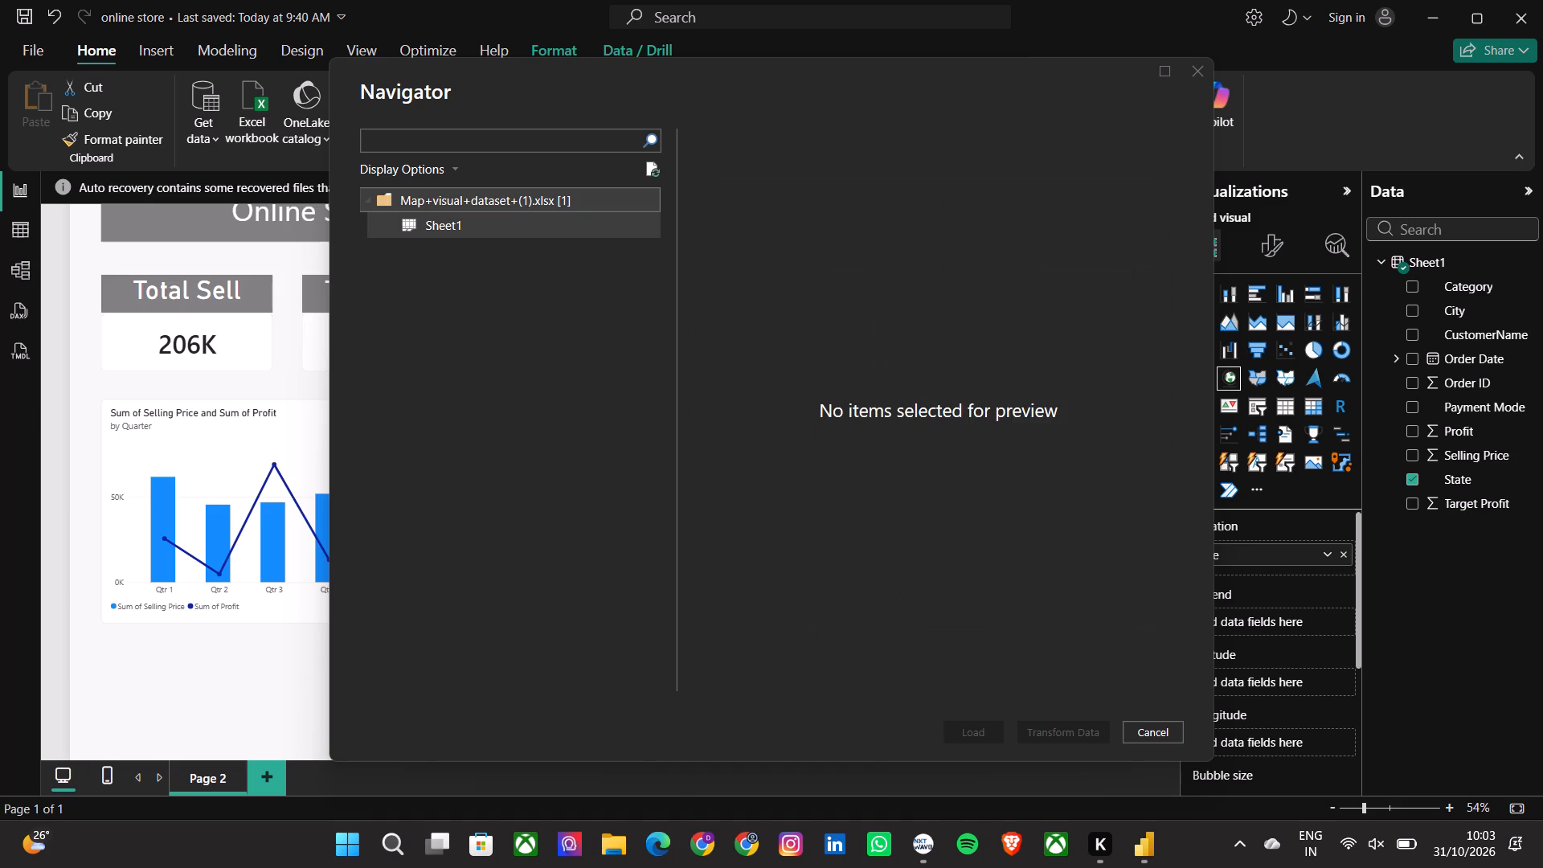
click(367, 199)
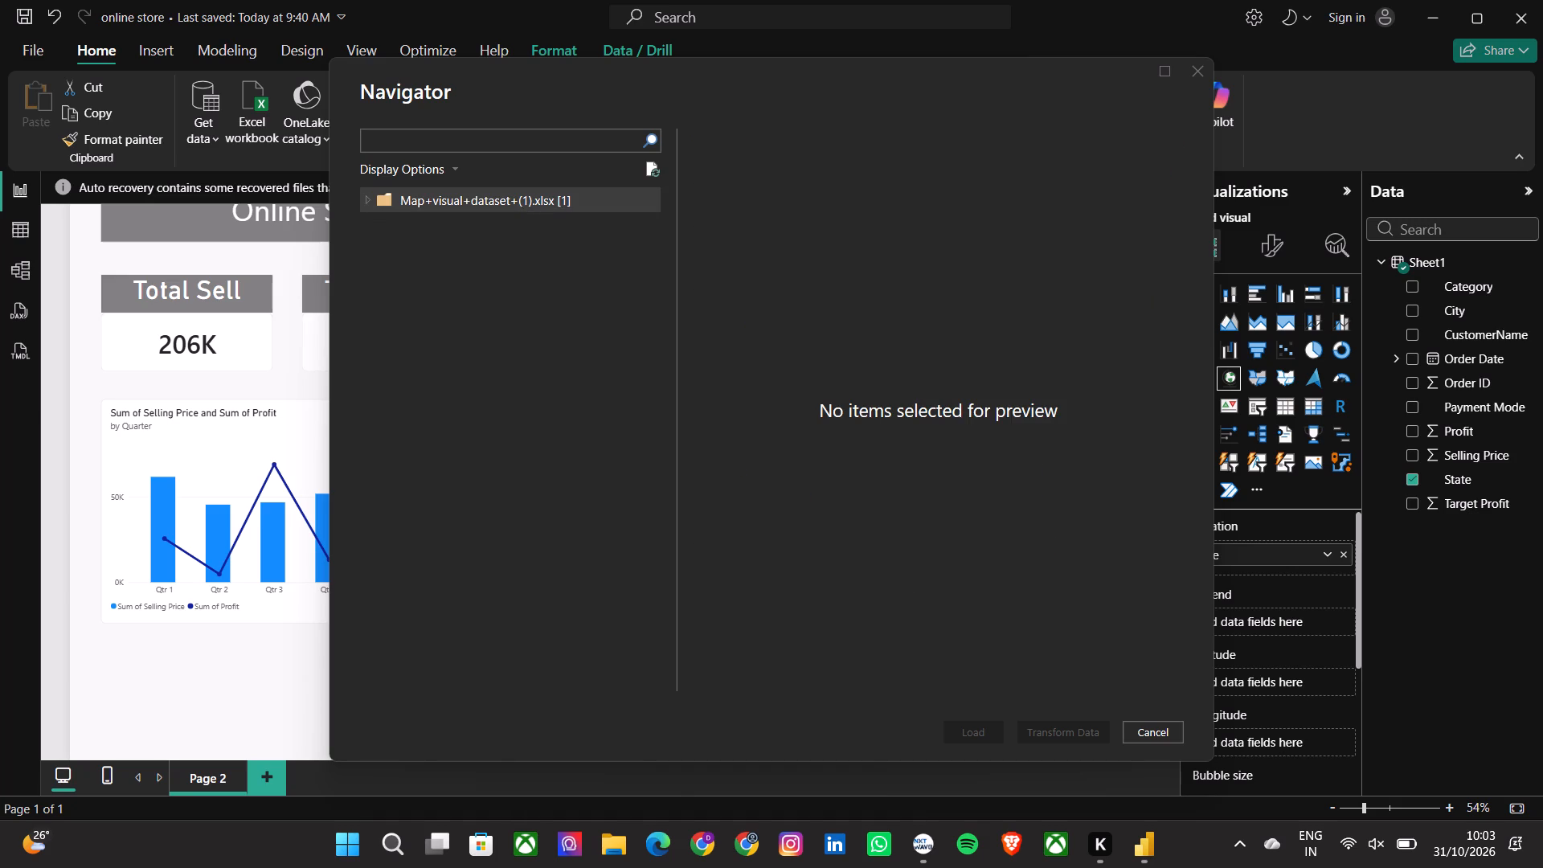
click(367, 199)
click(400, 227)
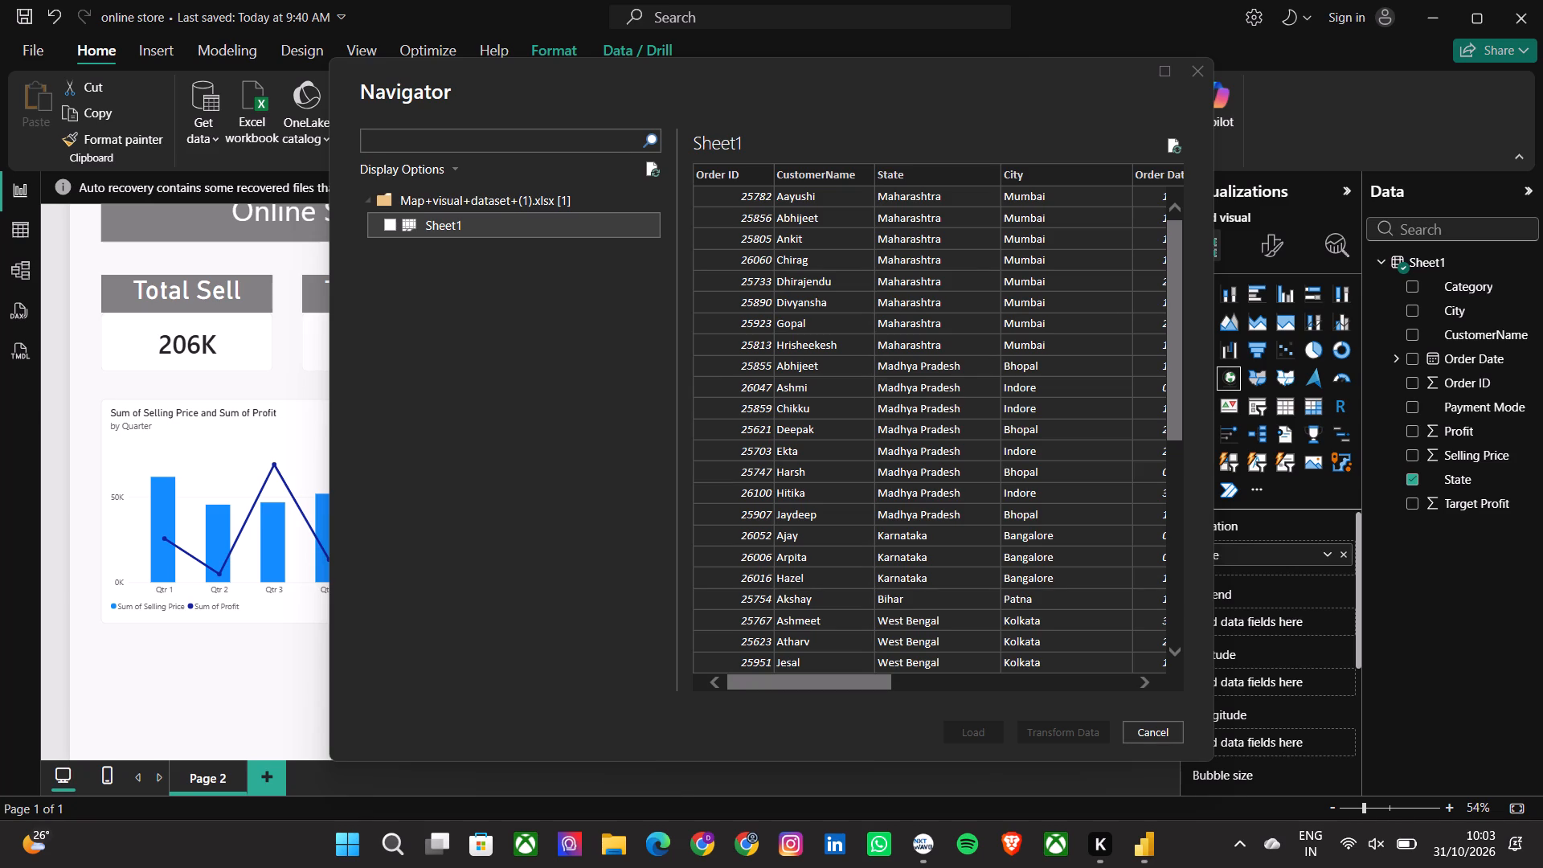
scroll(976, 474, down, 10)
scroll(976, 474, left, 3)
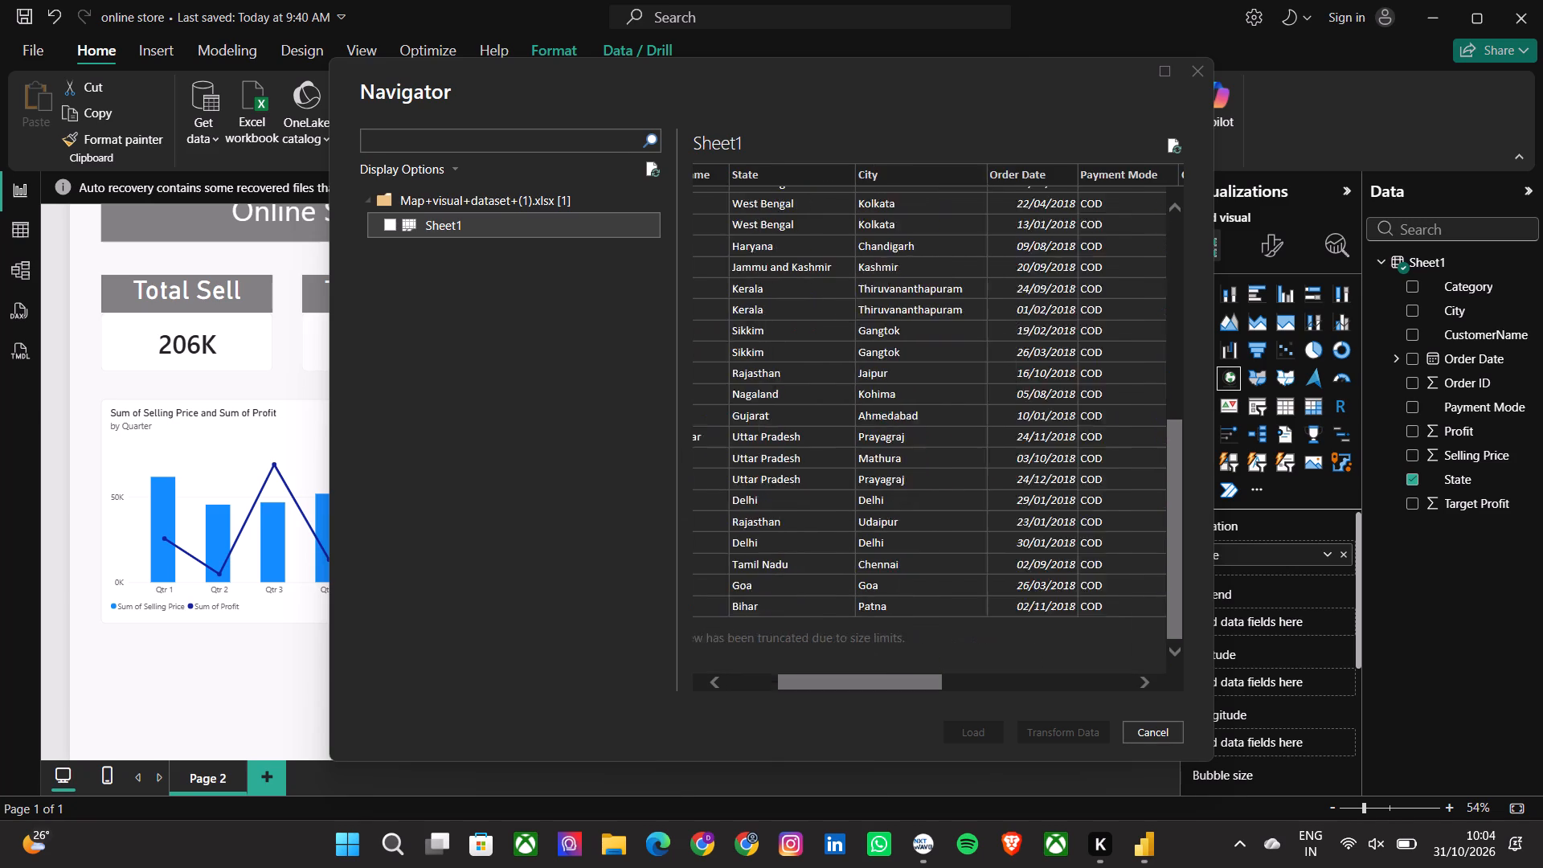
scroll(976, 474, left, 12)
scroll(976, 474, right, 20)
scroll(976, 474, right, 14)
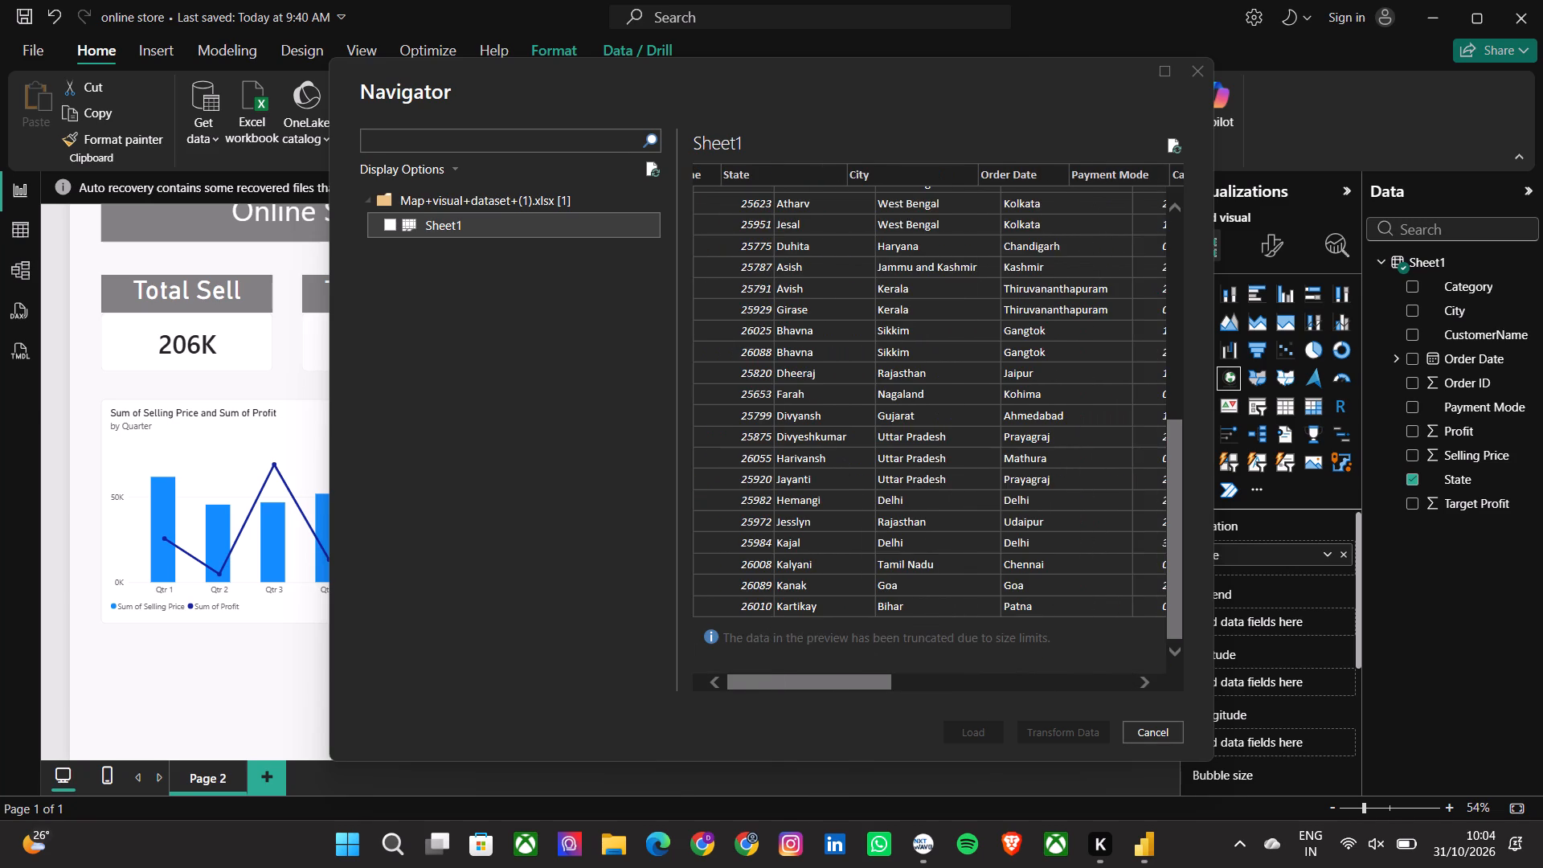
click(385, 223)
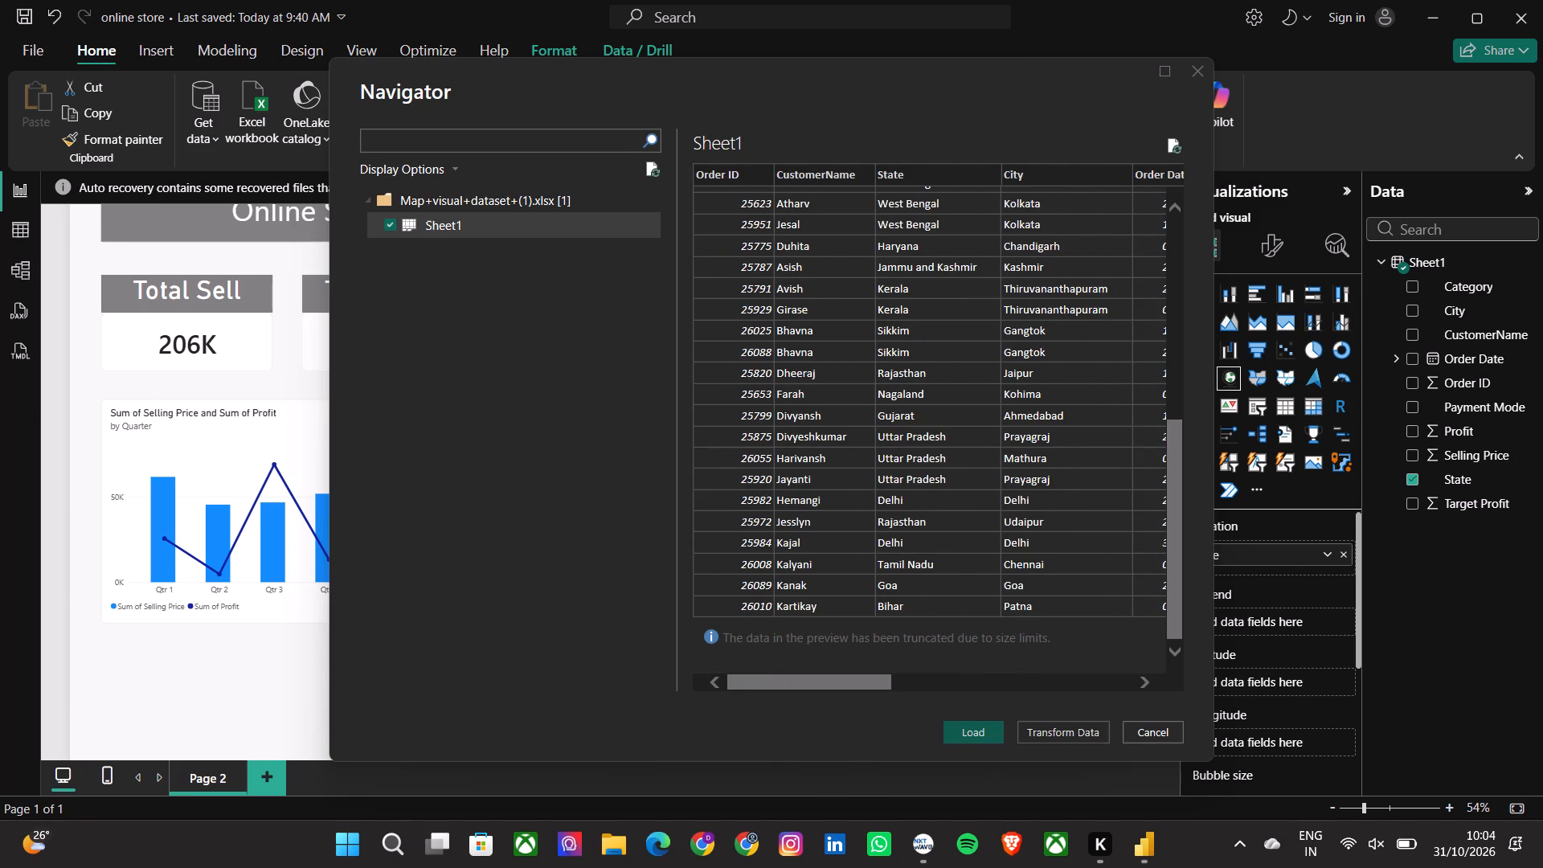
click(965, 731)
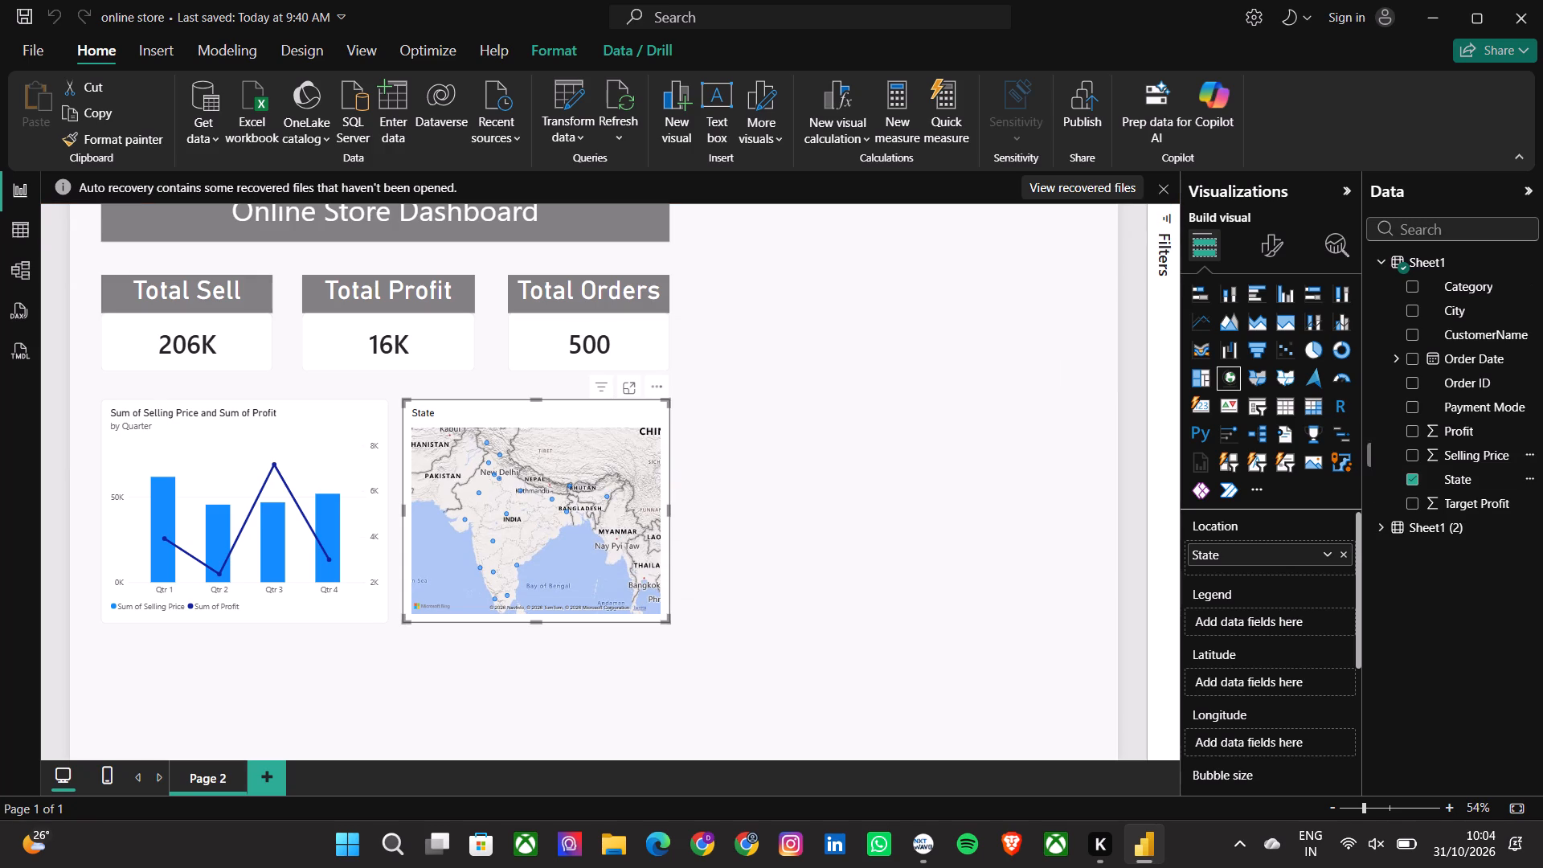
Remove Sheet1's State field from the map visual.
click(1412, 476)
Assign the Latitude field from Sheet1 (2) to the map's Latitude.
click(1379, 529)
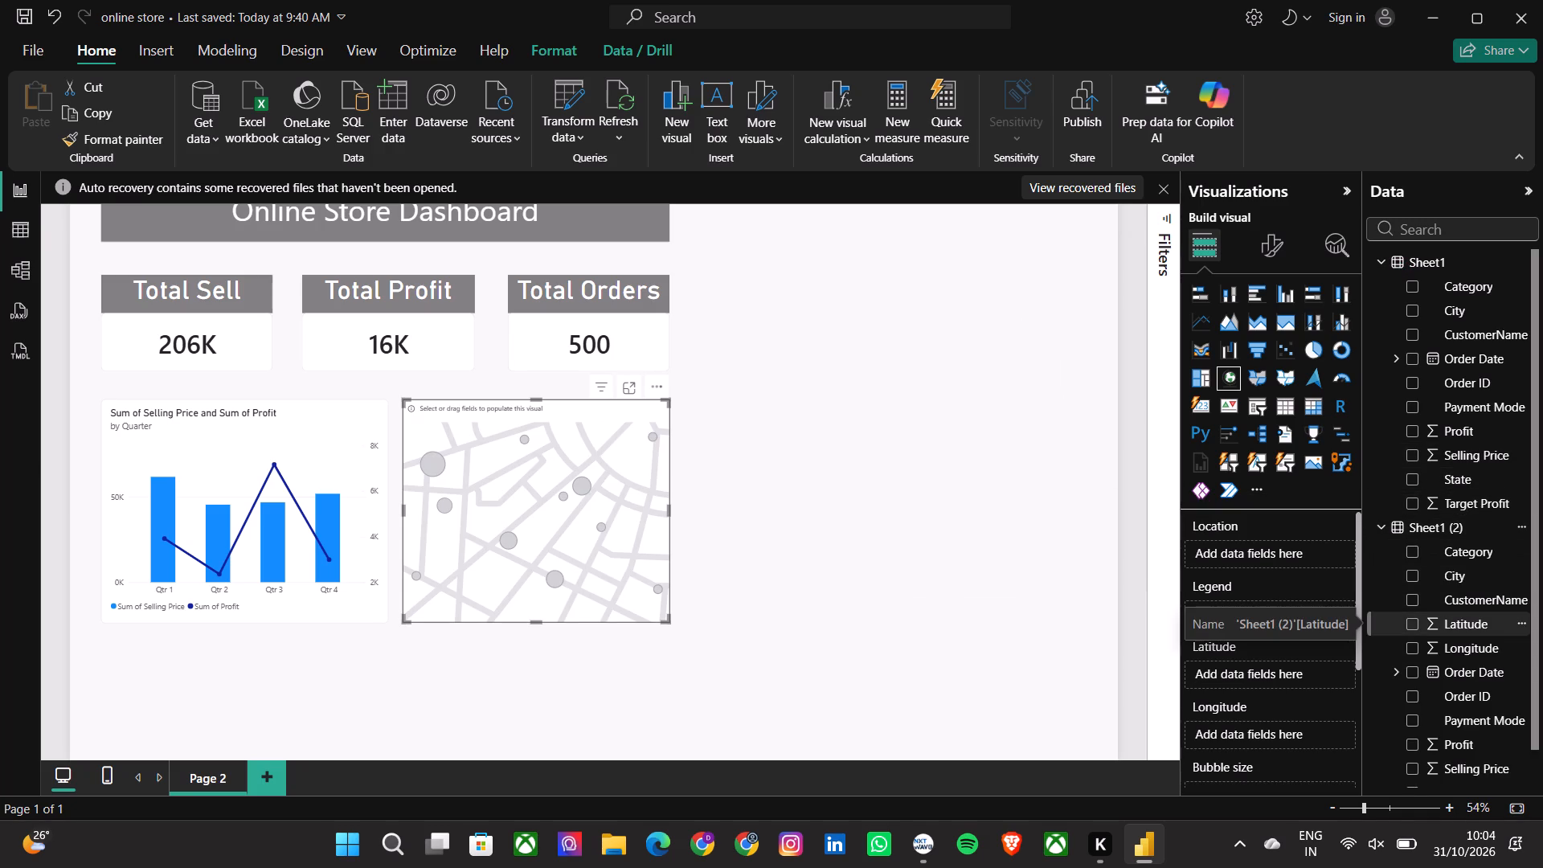
drag(1432, 622, 1276, 667)
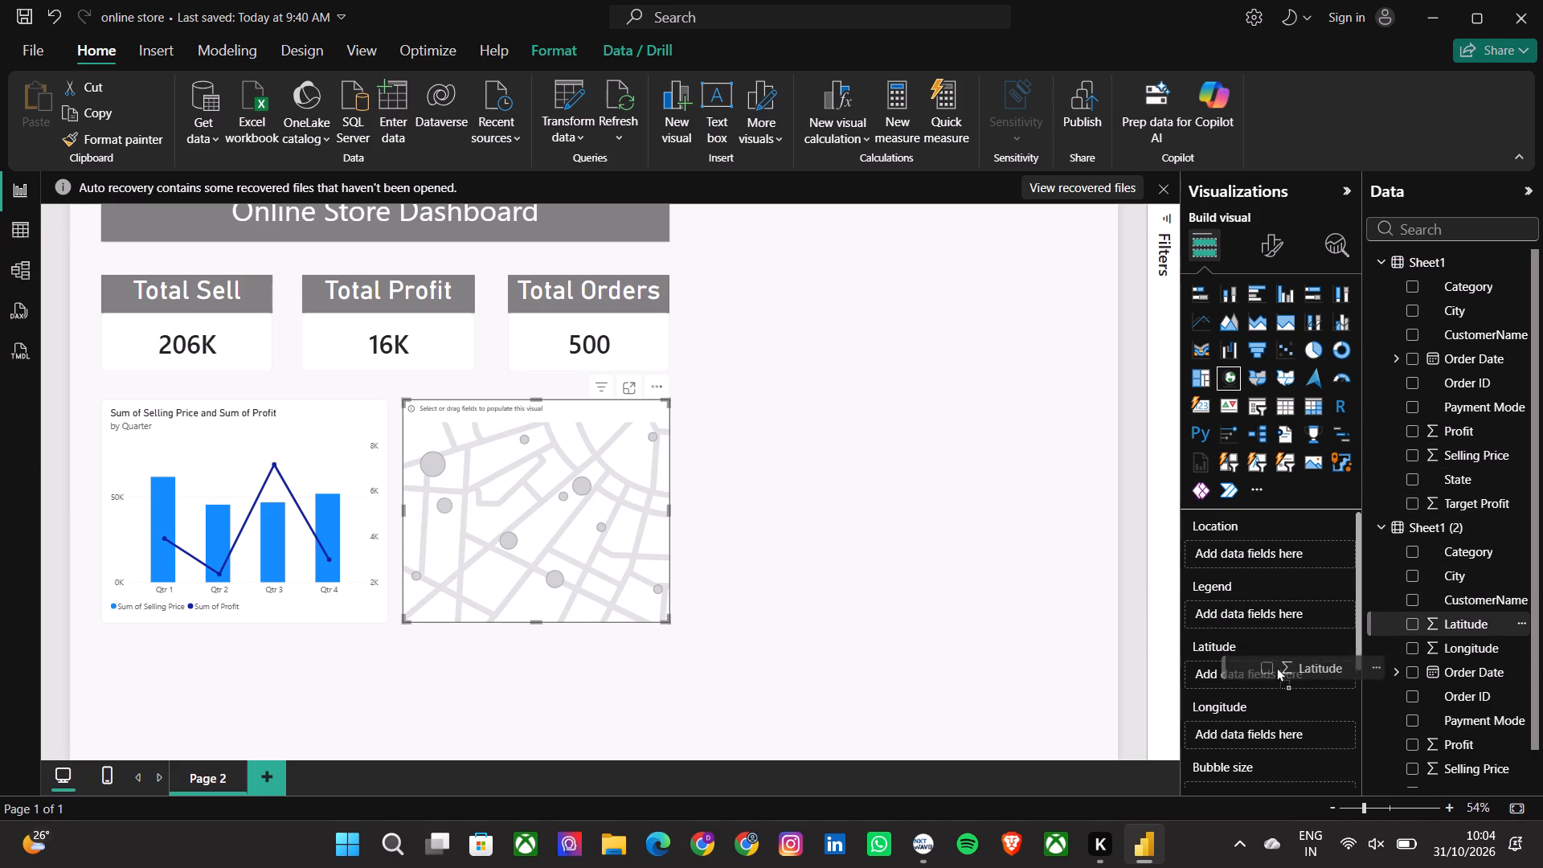
drag(1276, 667, 1263, 674)
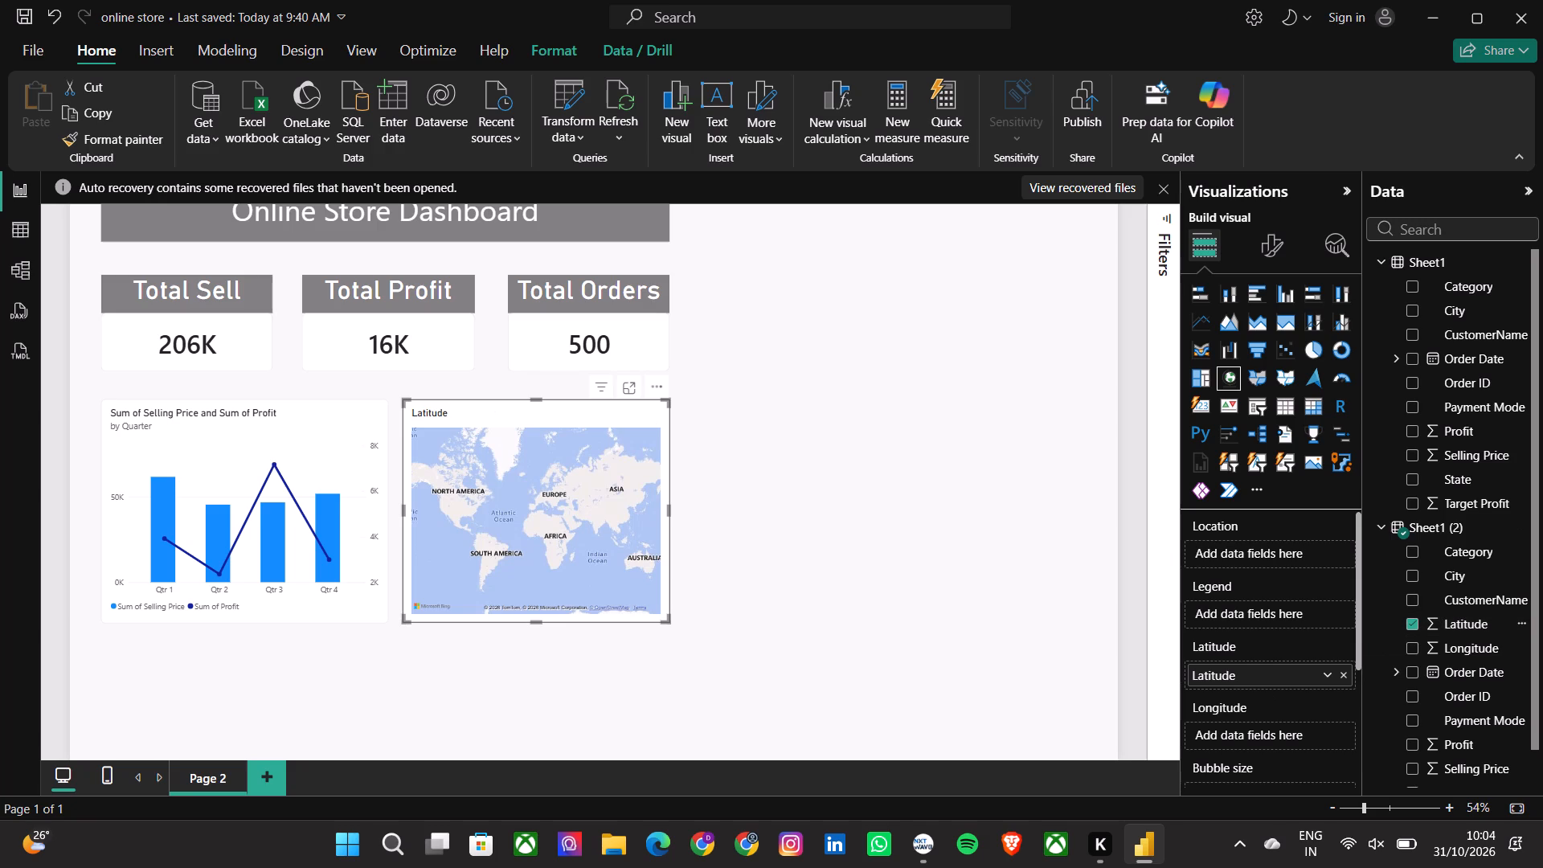
Assign the Longitude field from Sheet1 (2) to the map visual's Longitude.
drag(1429, 649, 1245, 740)
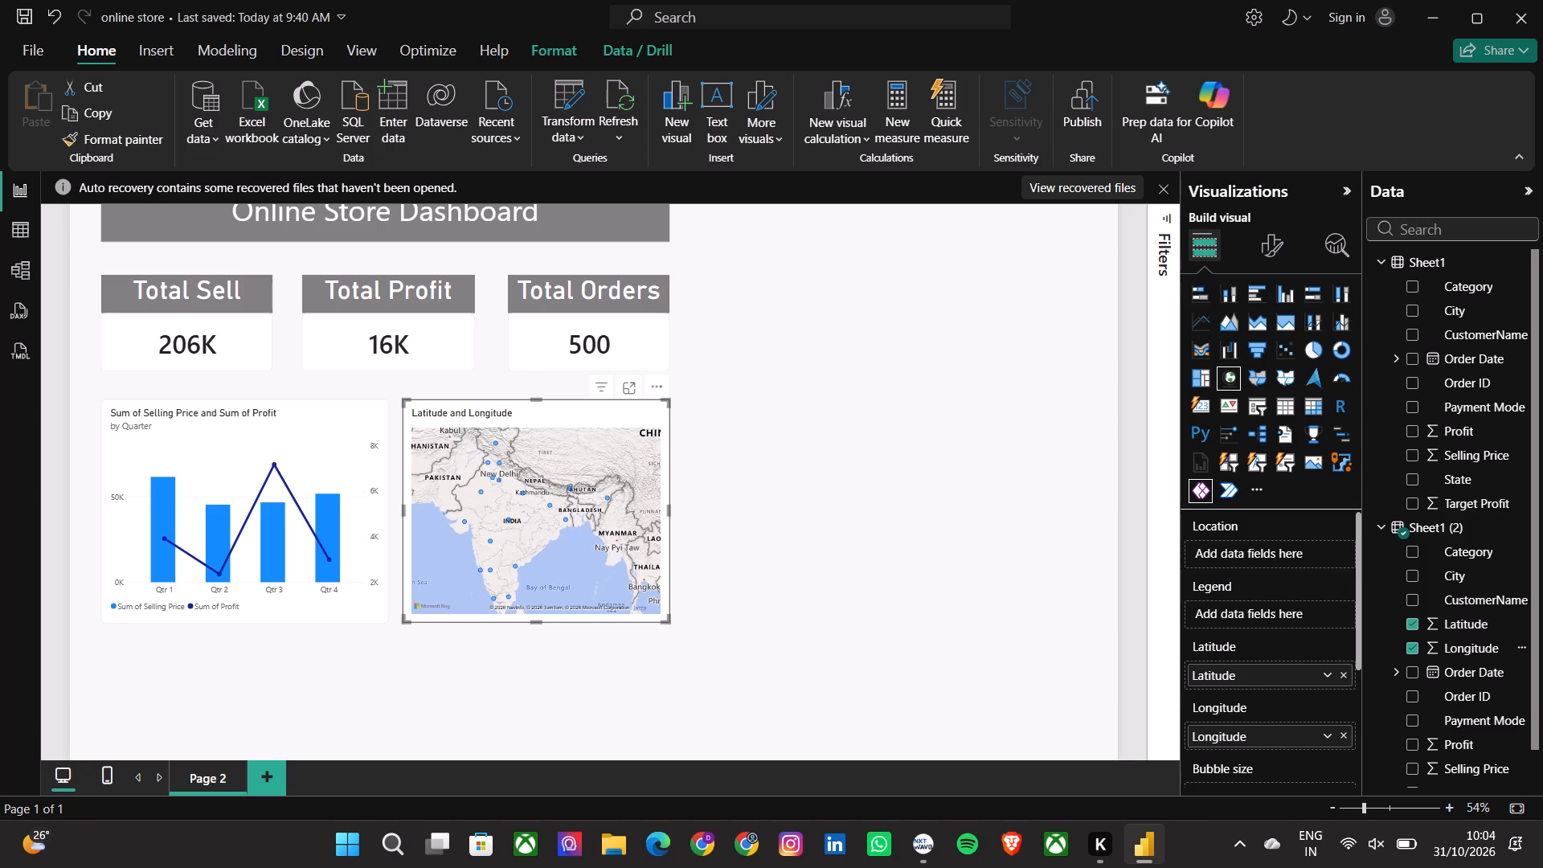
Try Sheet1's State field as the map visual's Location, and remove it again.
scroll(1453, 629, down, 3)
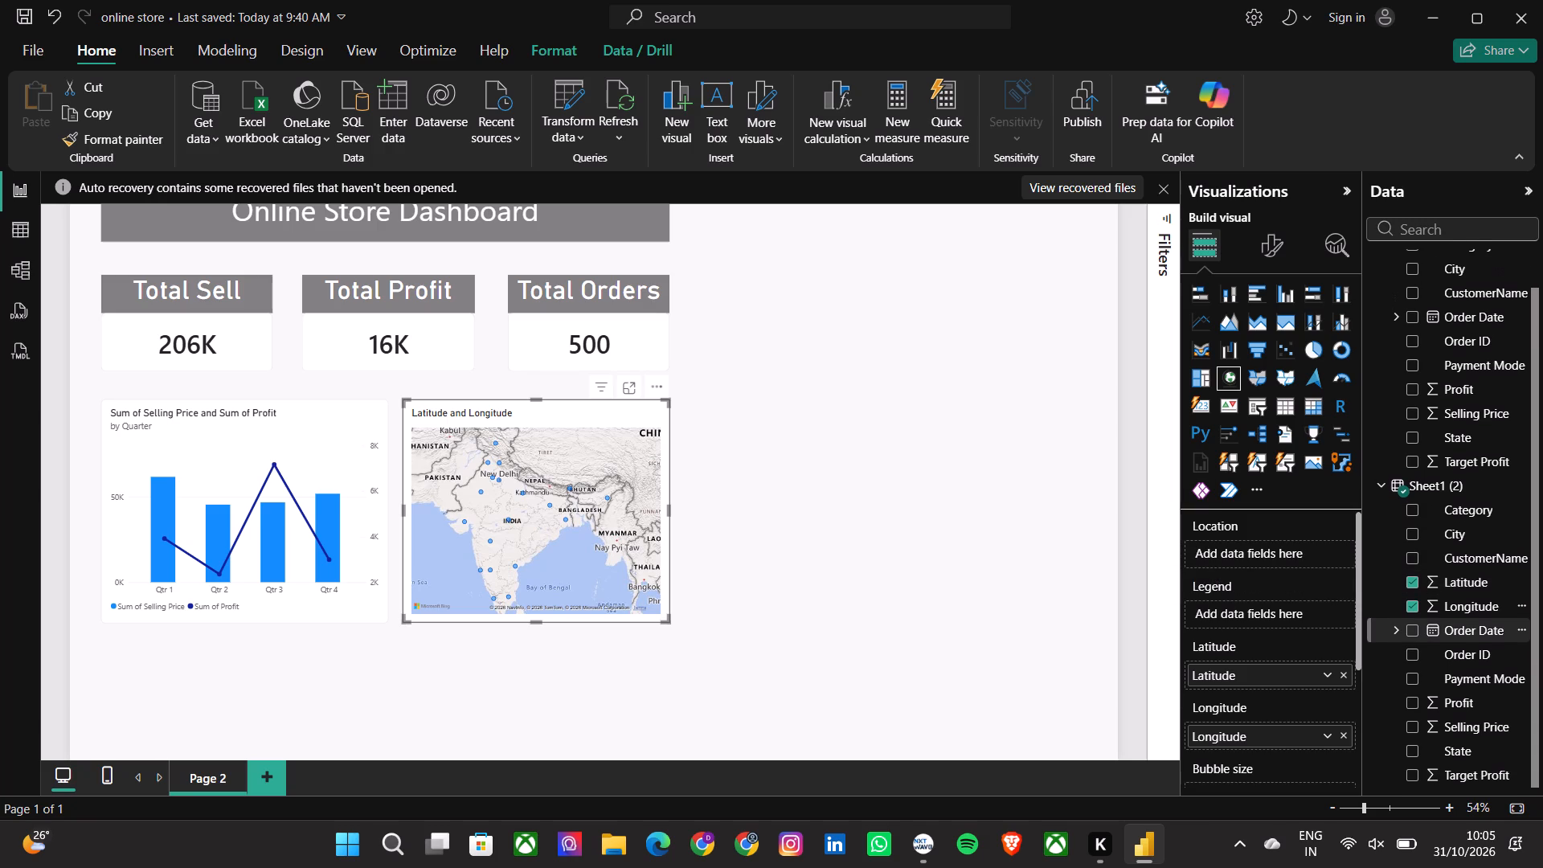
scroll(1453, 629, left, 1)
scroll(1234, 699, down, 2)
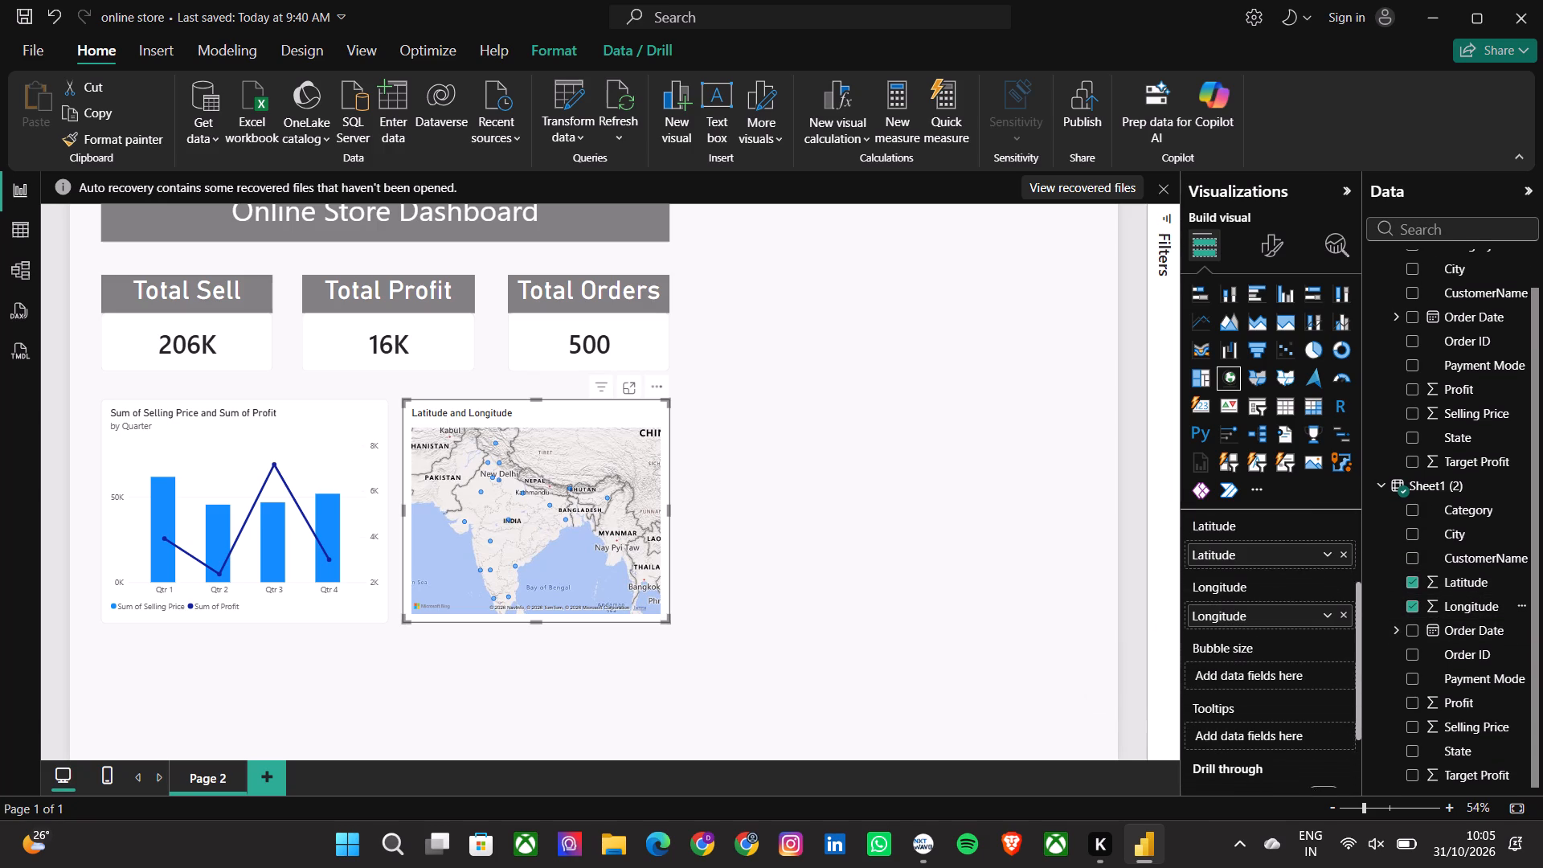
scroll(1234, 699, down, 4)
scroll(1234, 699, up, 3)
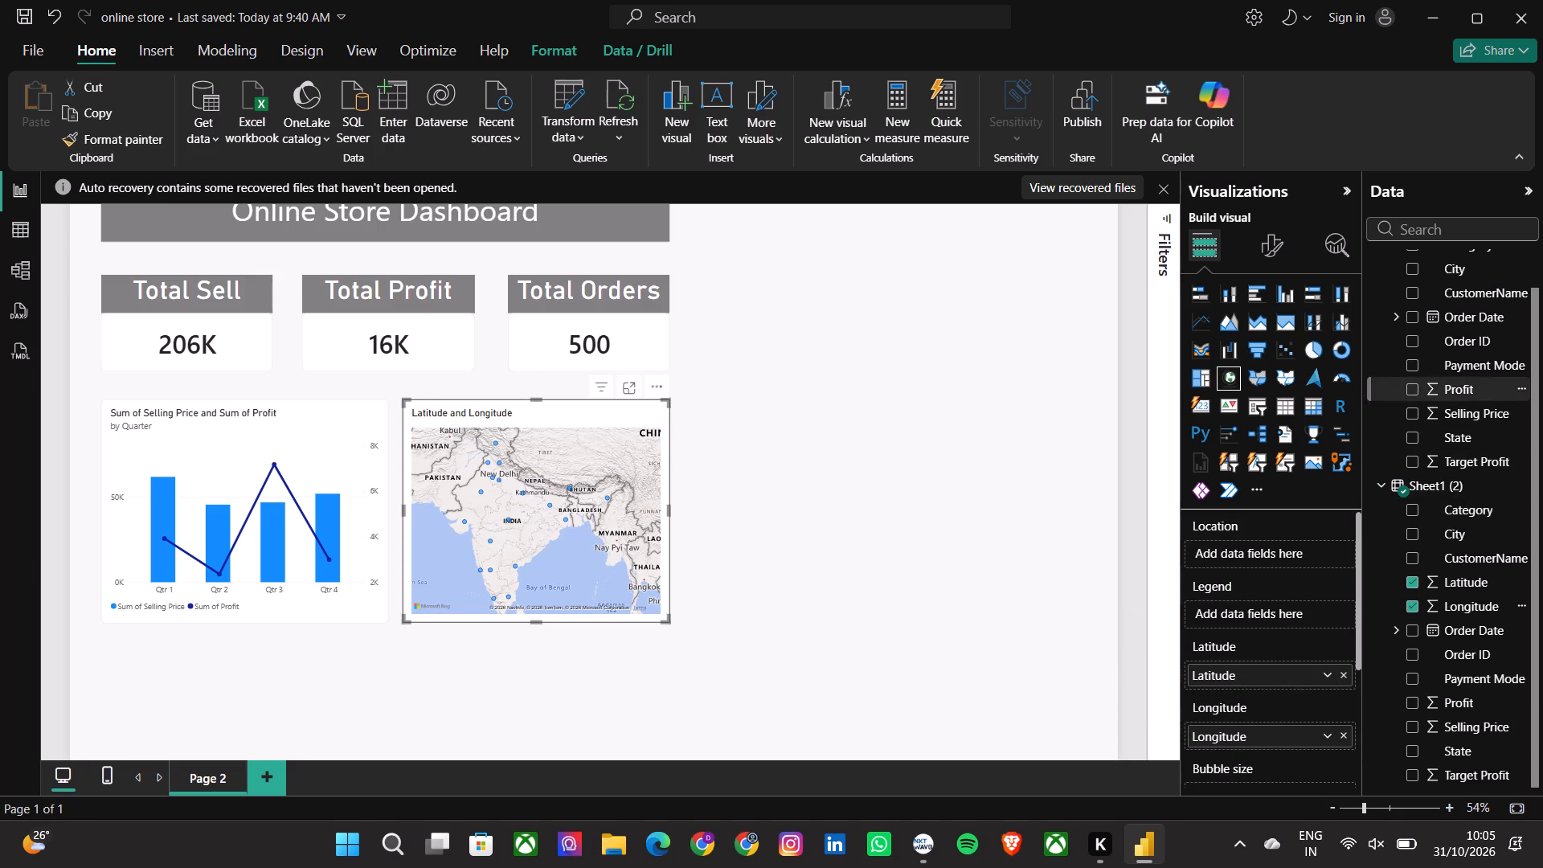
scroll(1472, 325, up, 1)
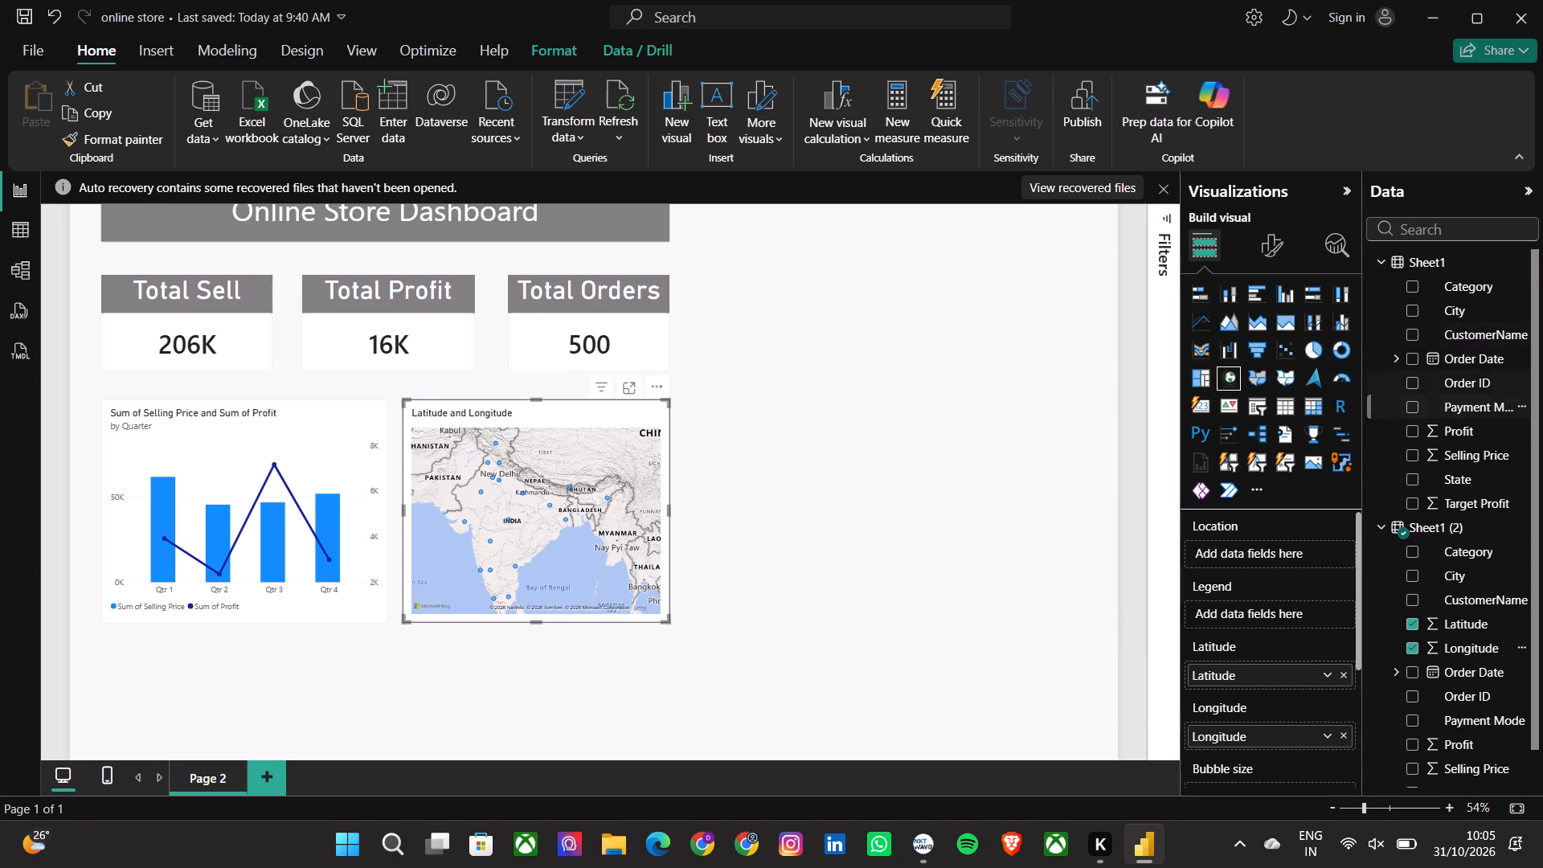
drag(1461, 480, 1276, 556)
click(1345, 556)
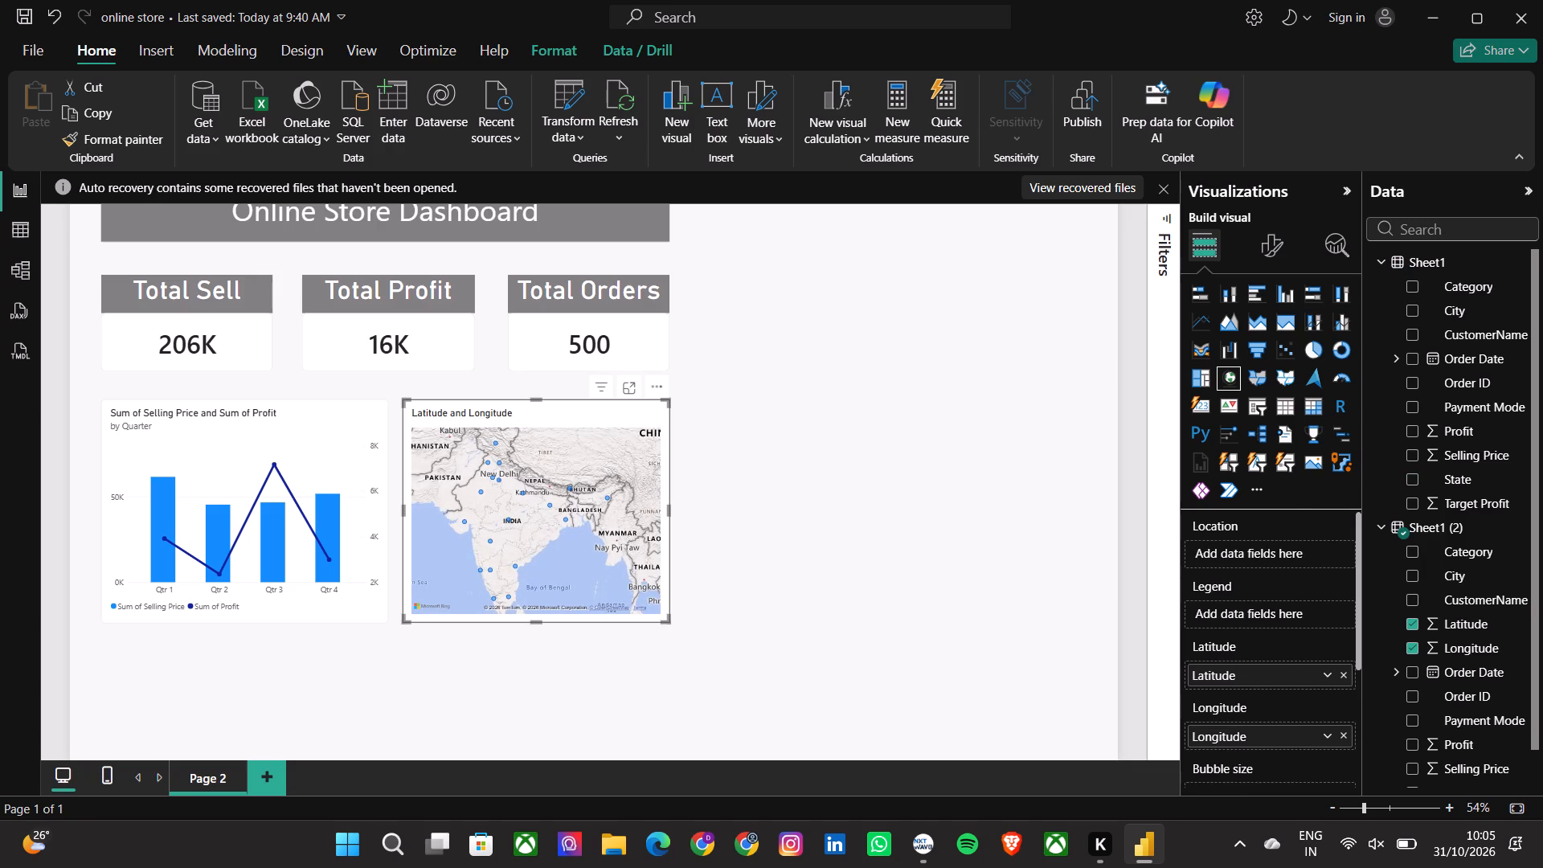
scroll(1271, 706, down, 1)
scroll(1271, 706, up, 1)
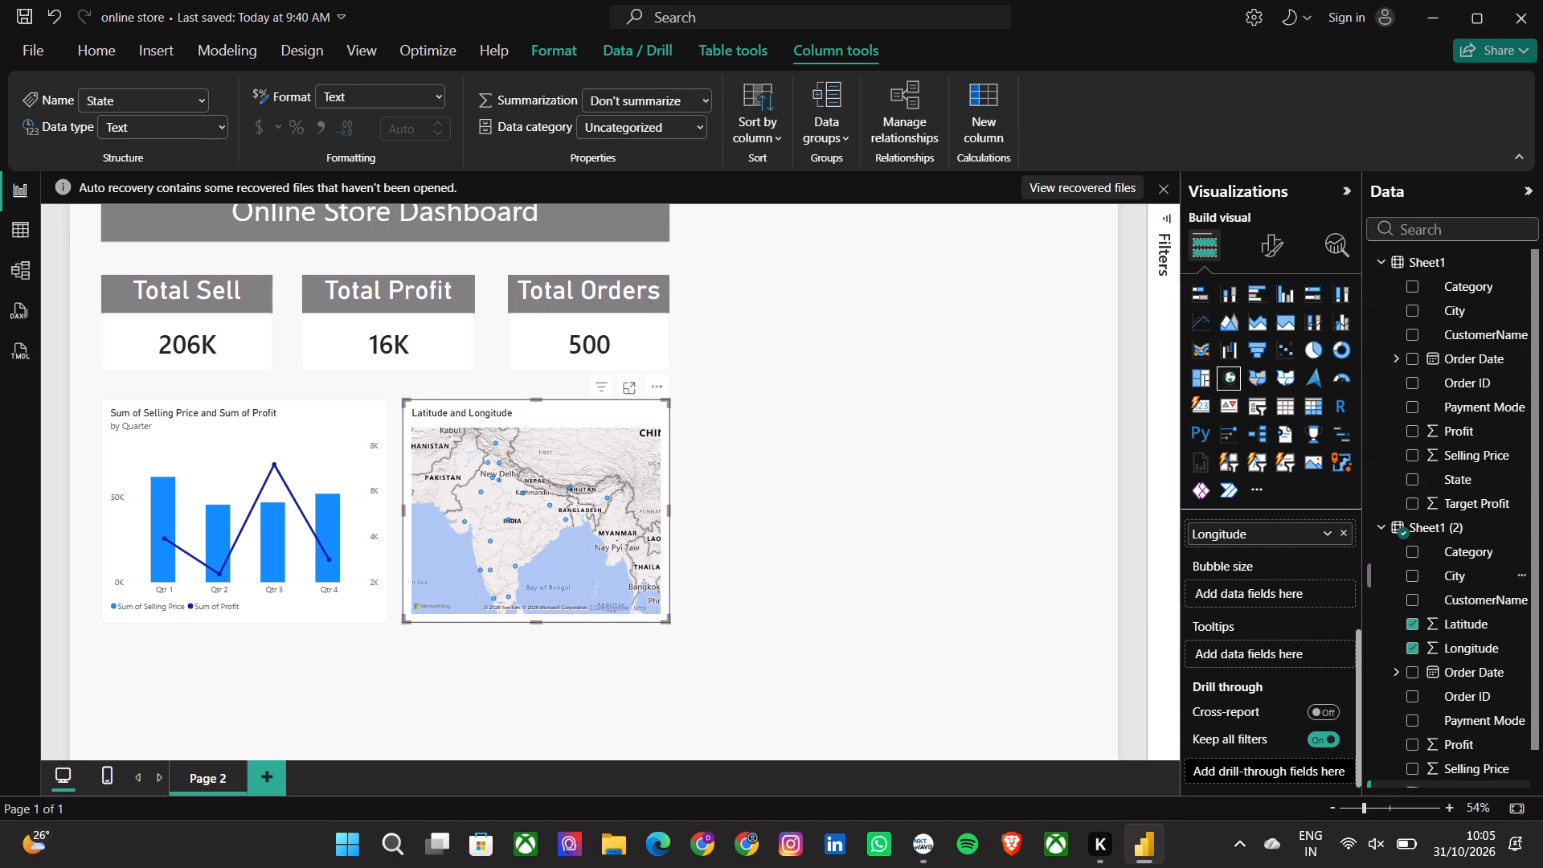
click(1408, 459)
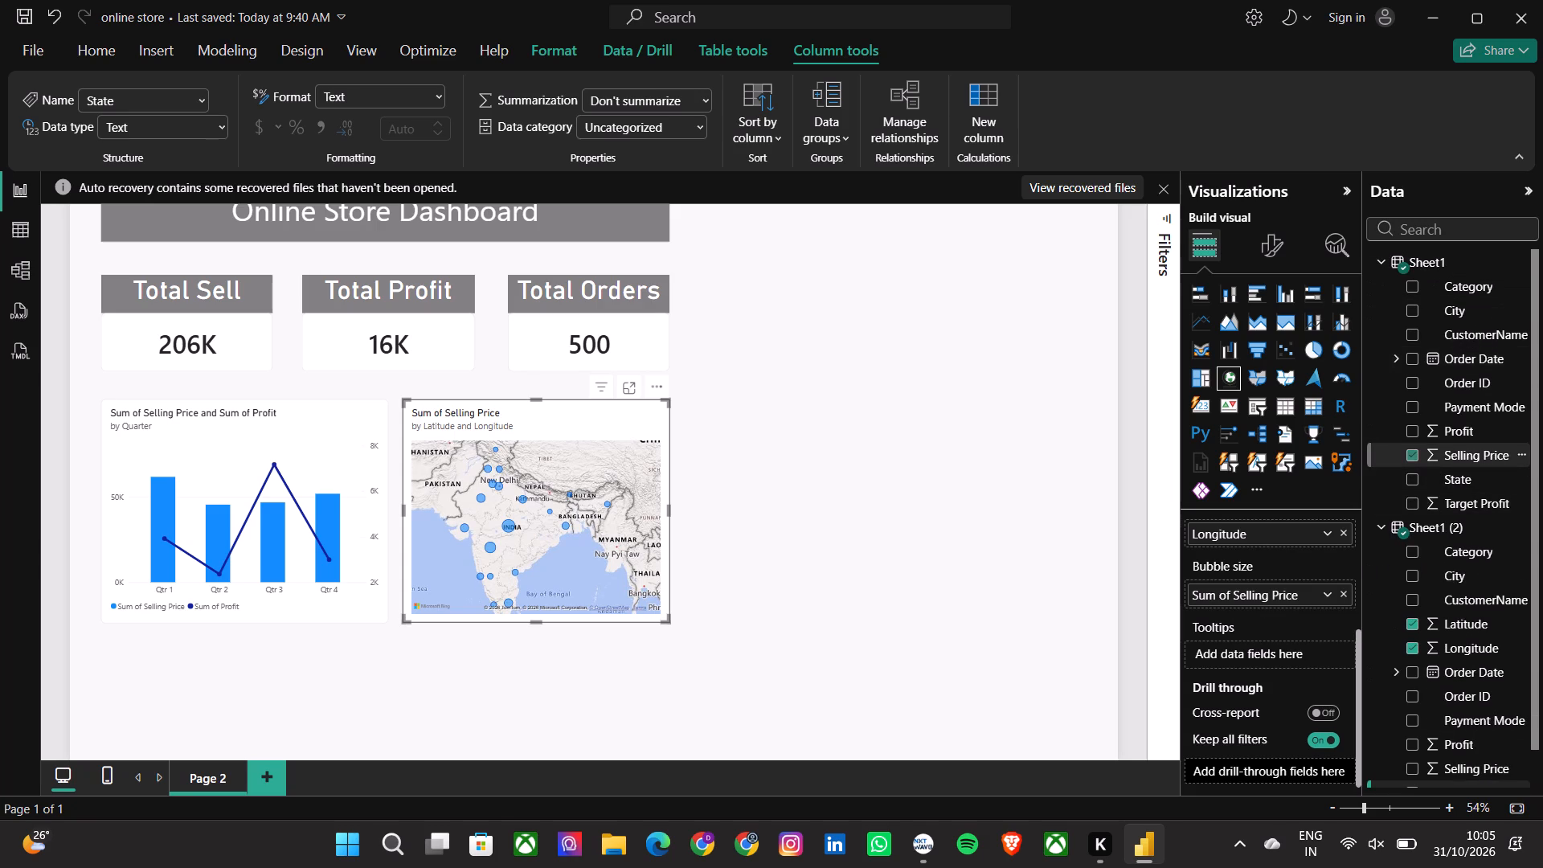
scroll(1266, 626, up, 2)
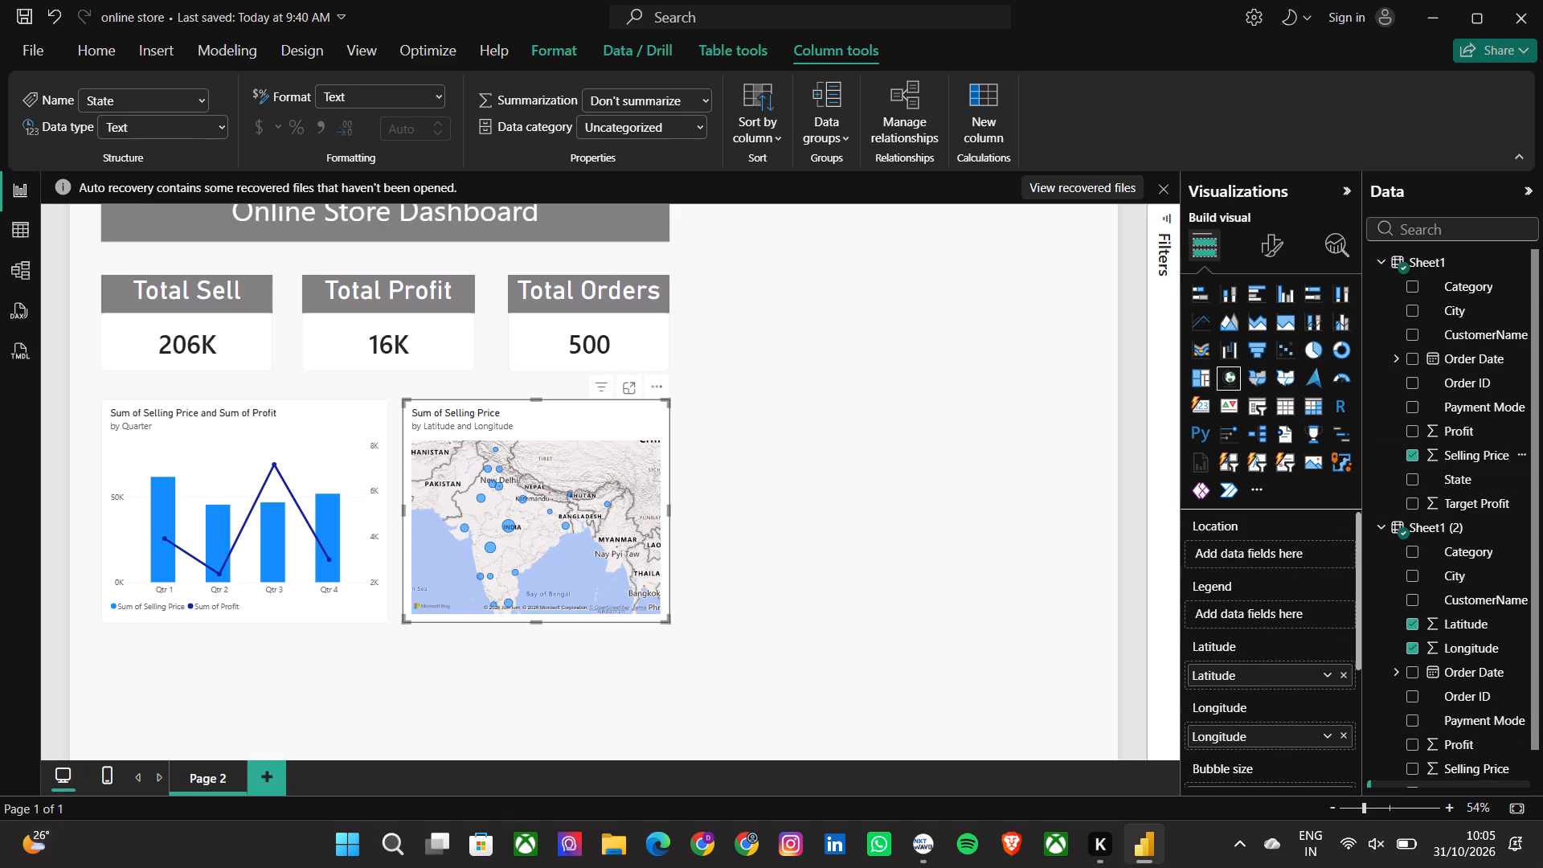
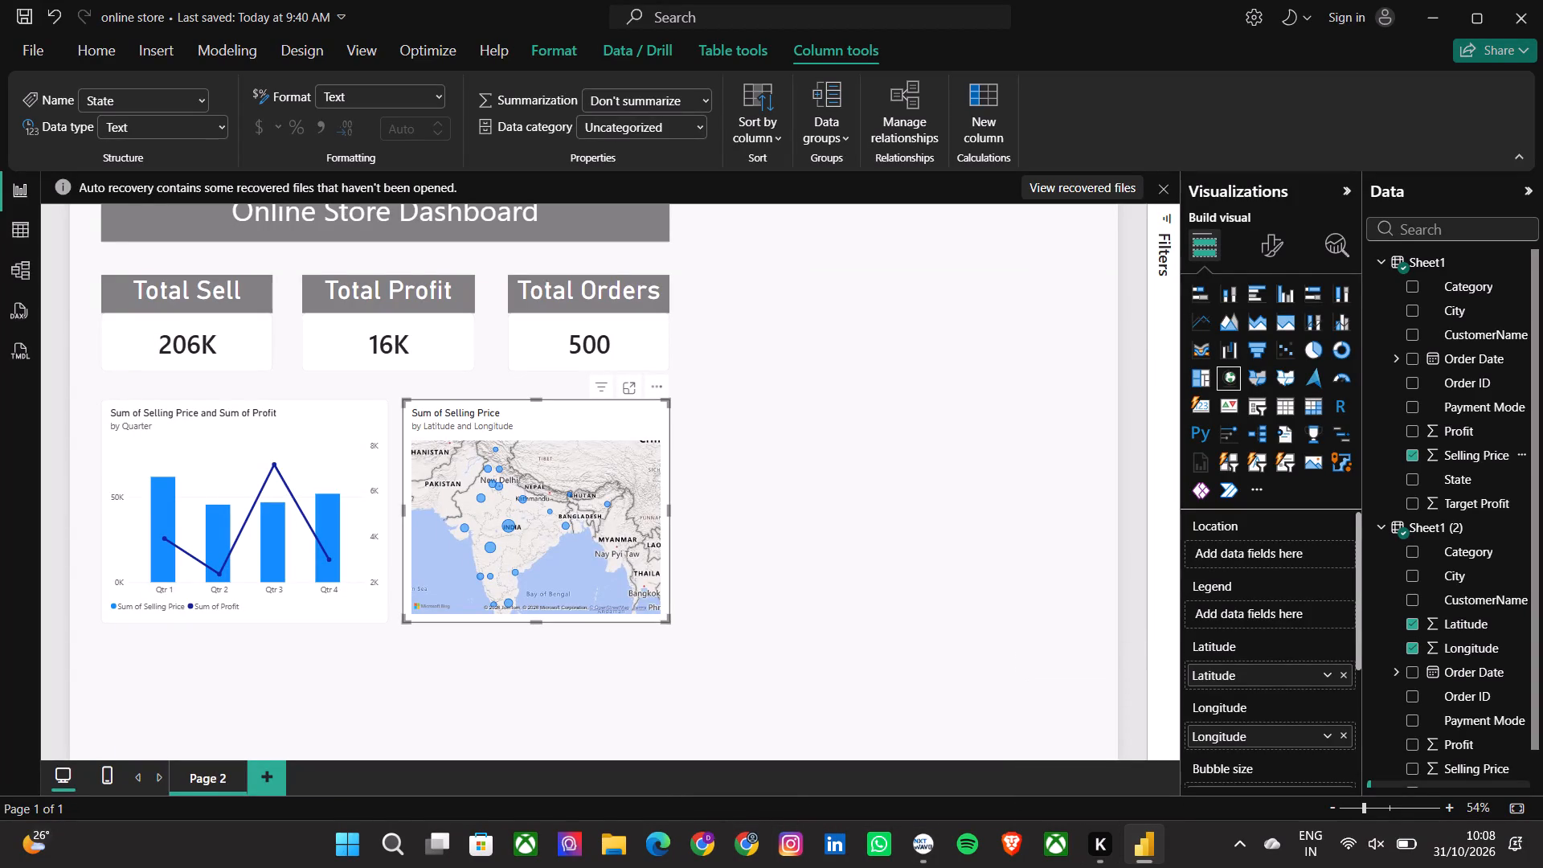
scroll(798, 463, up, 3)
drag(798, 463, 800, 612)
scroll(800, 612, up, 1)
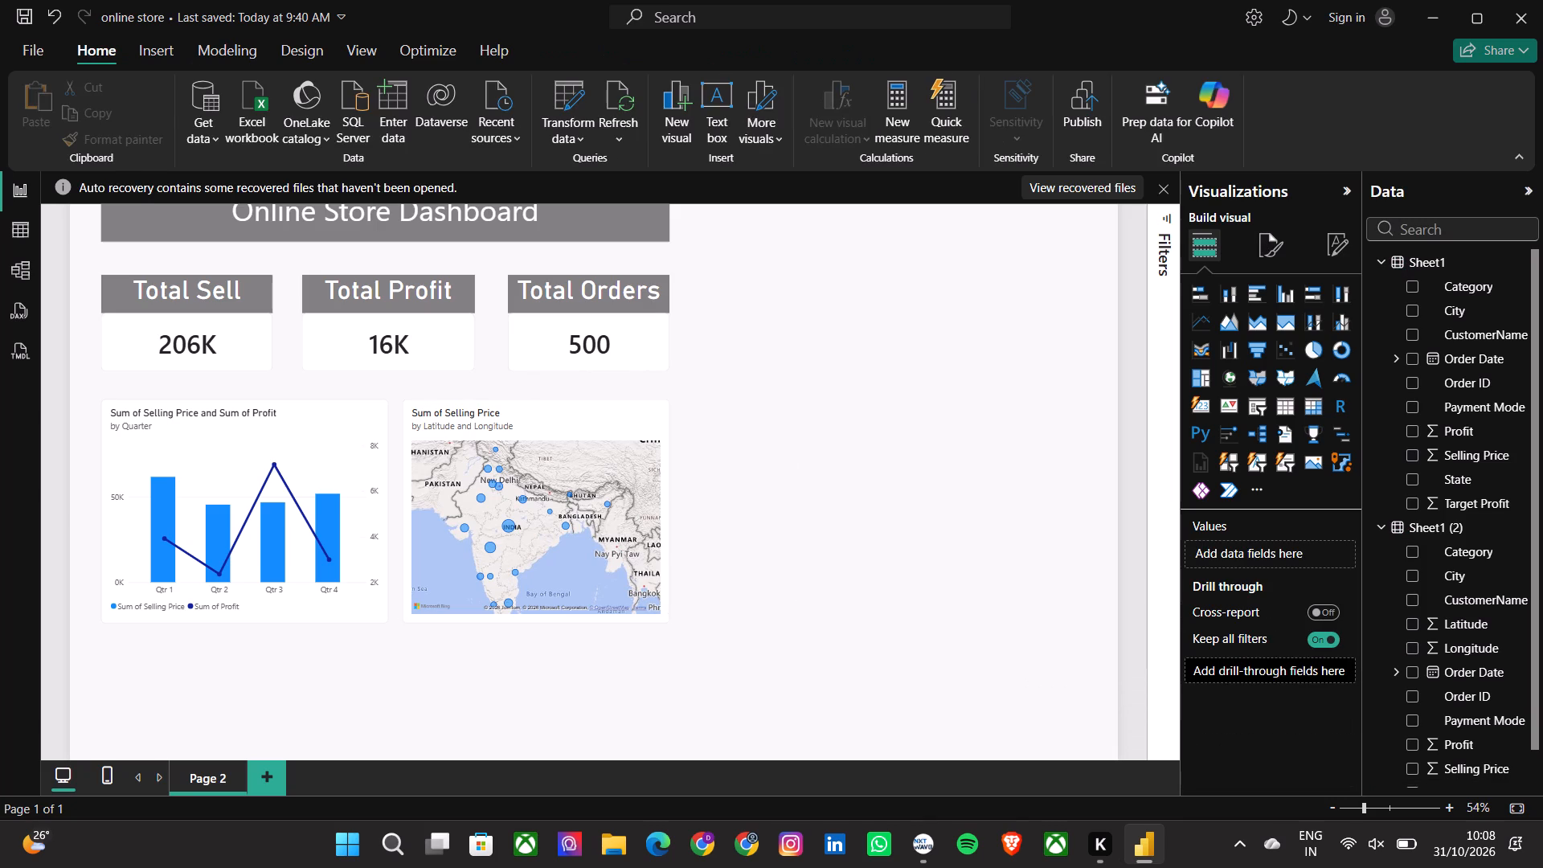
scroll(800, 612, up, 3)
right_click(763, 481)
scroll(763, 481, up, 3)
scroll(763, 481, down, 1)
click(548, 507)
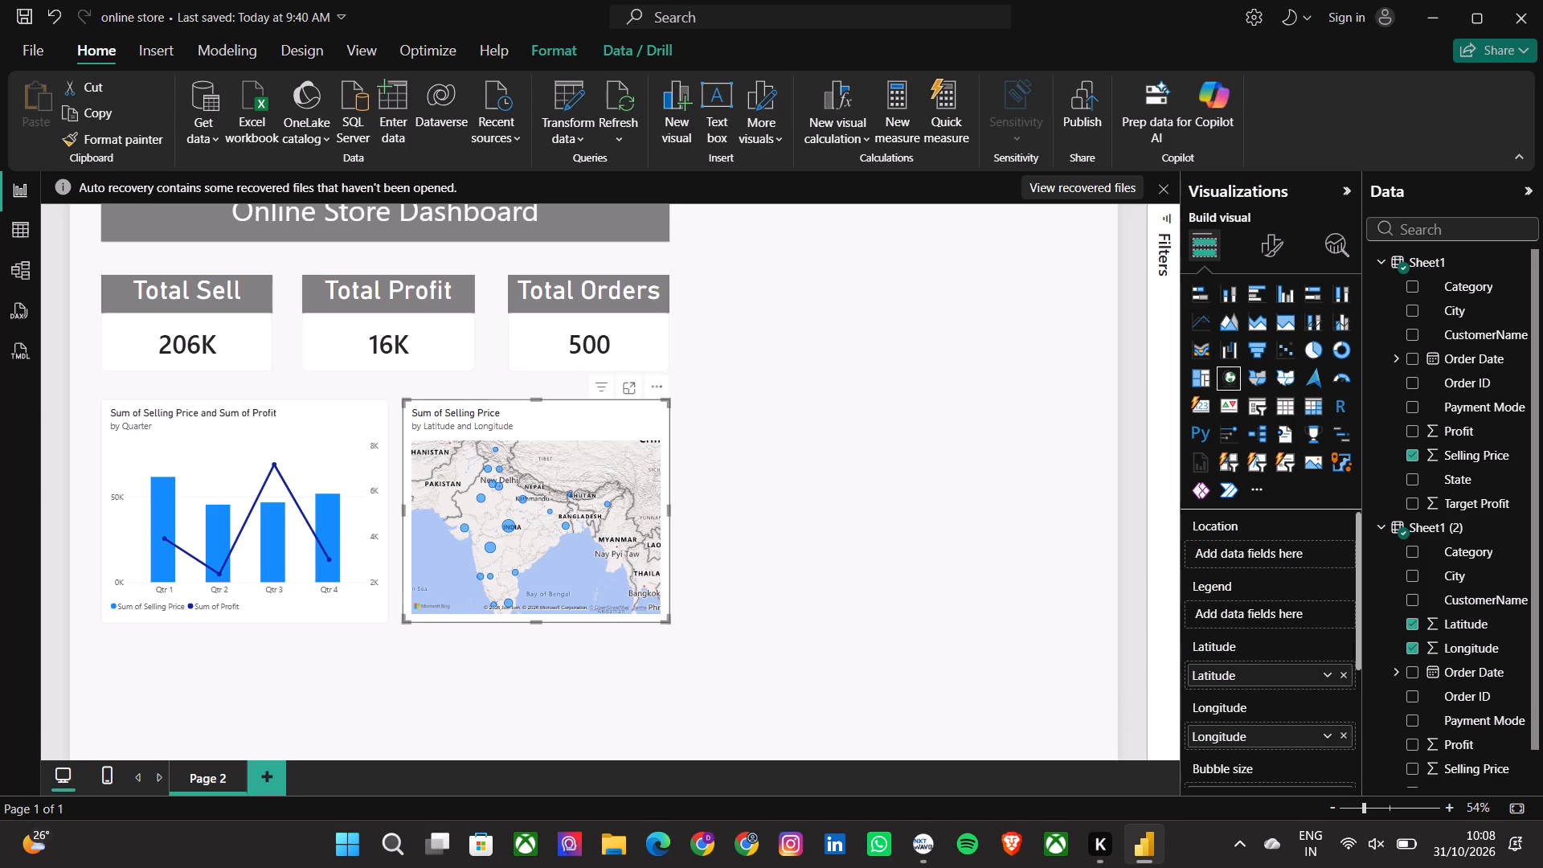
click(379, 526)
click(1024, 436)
Look over the dashboard page, examining the title, the three KPI cards, the quarterly chart and the new map visual.
scroll(903, 440, up, 2)
scroll(903, 440, left, 1)
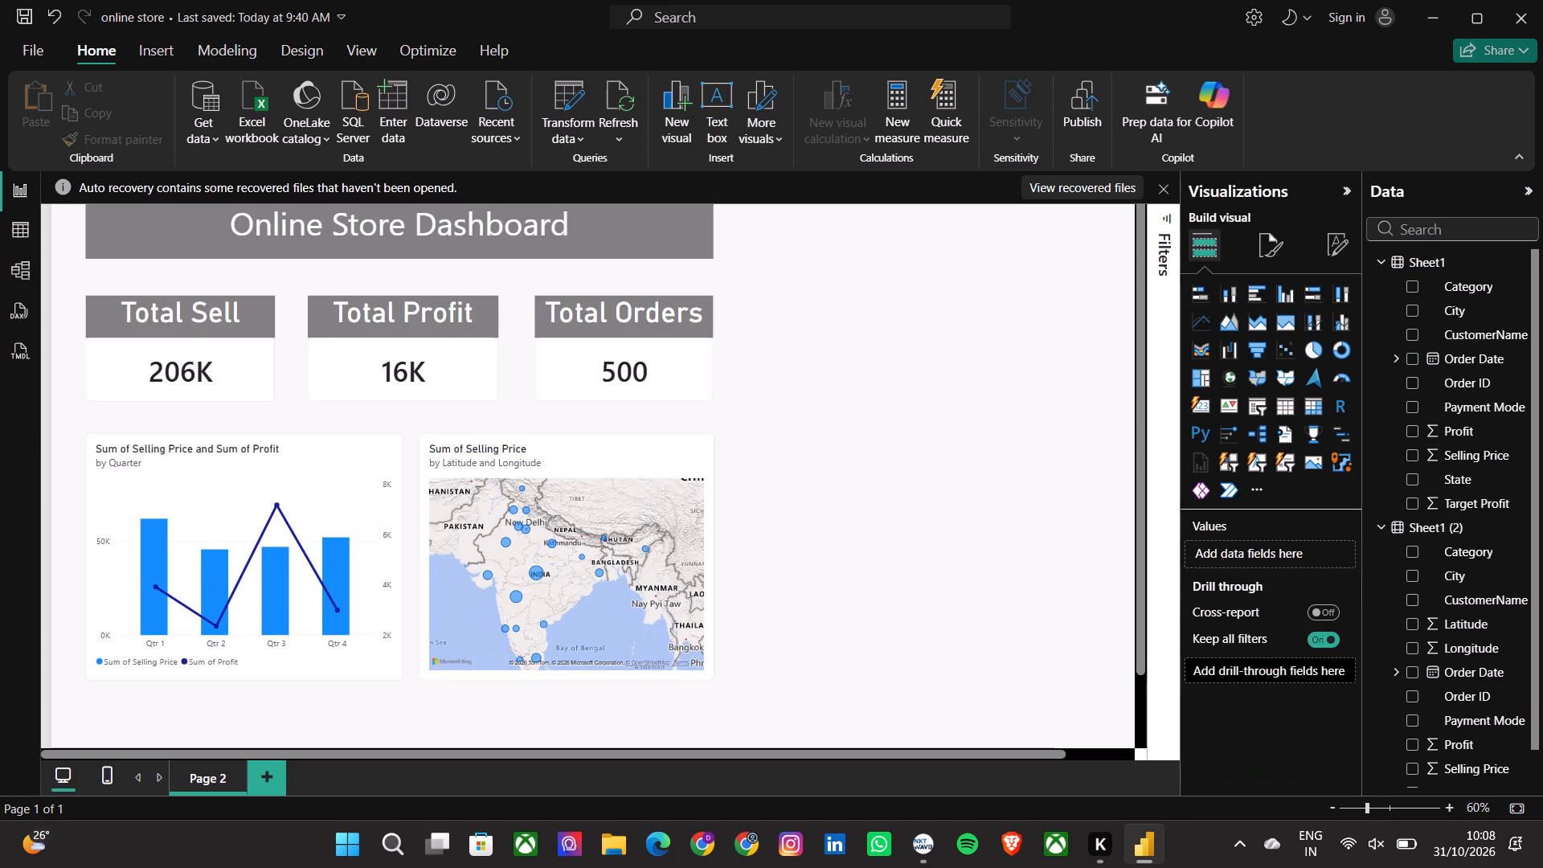
drag(1328, 816, 1328, 809)
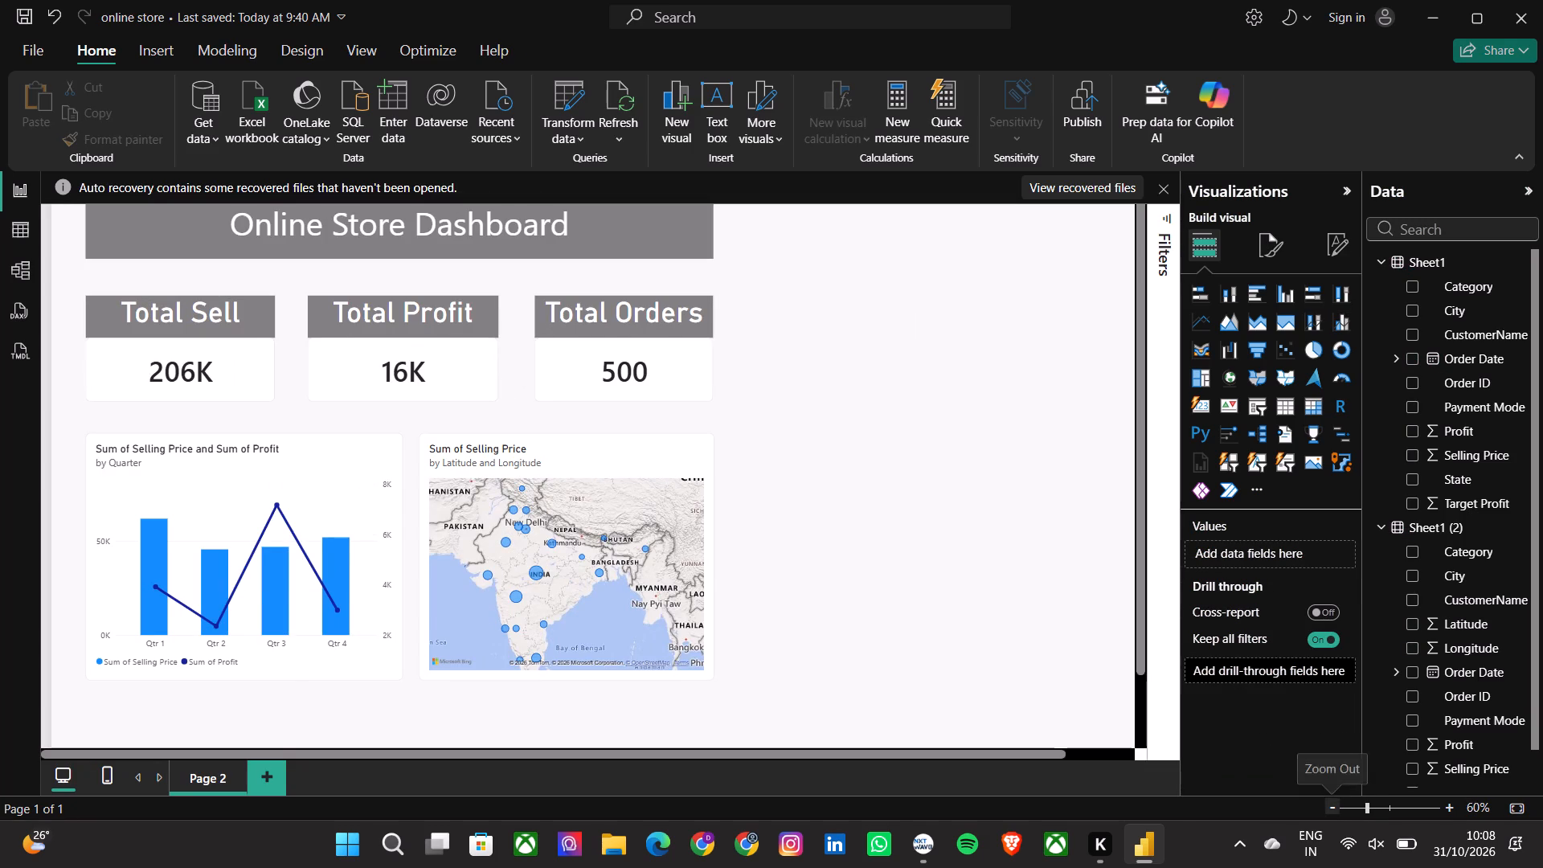
click(1328, 809)
click(1447, 812)
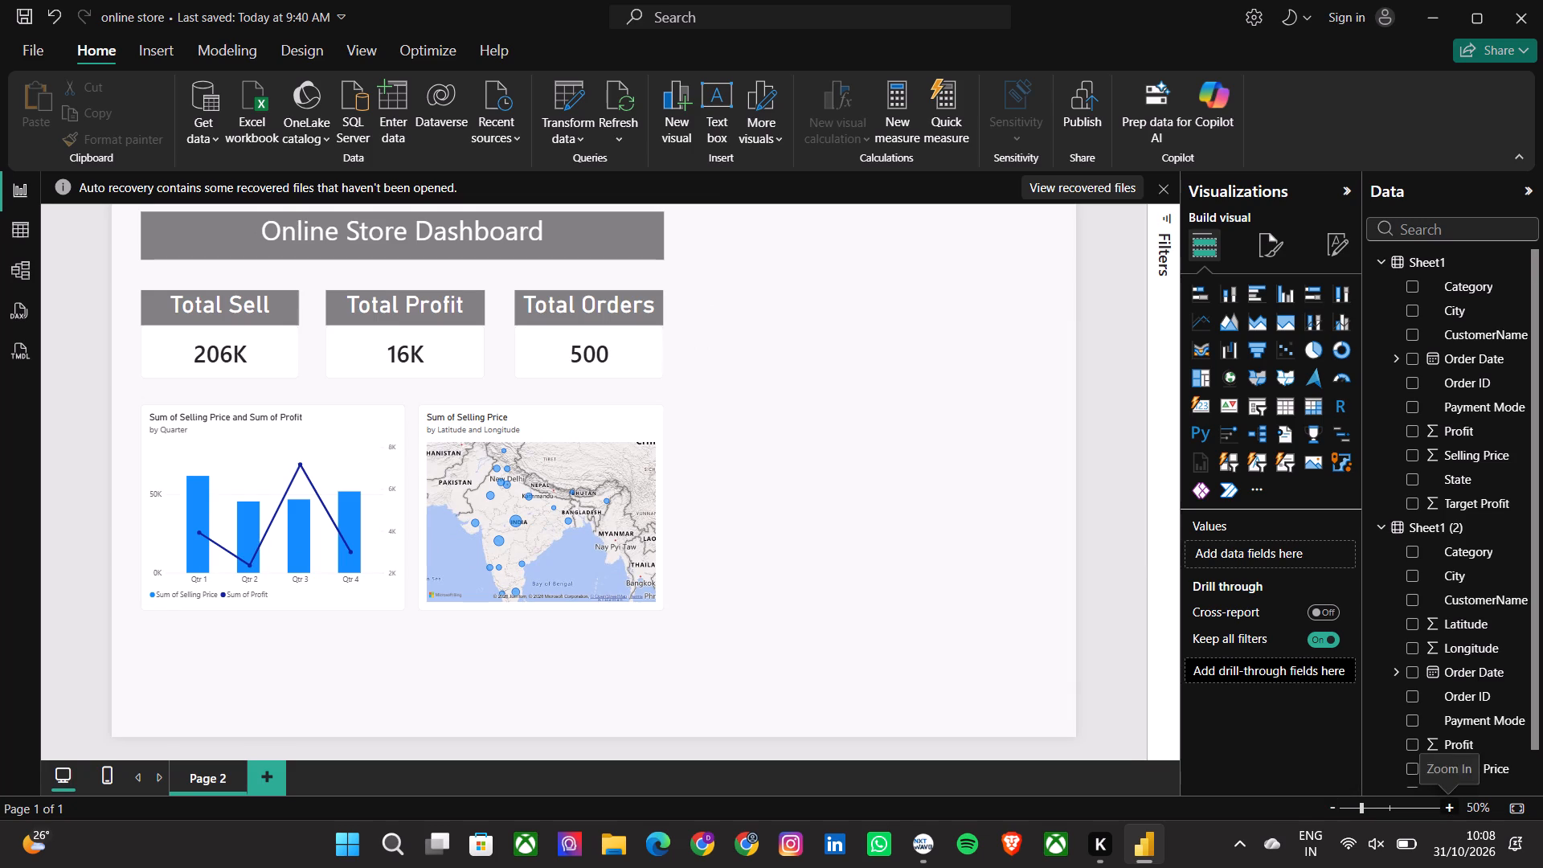
scroll(1069, 517, up, 2)
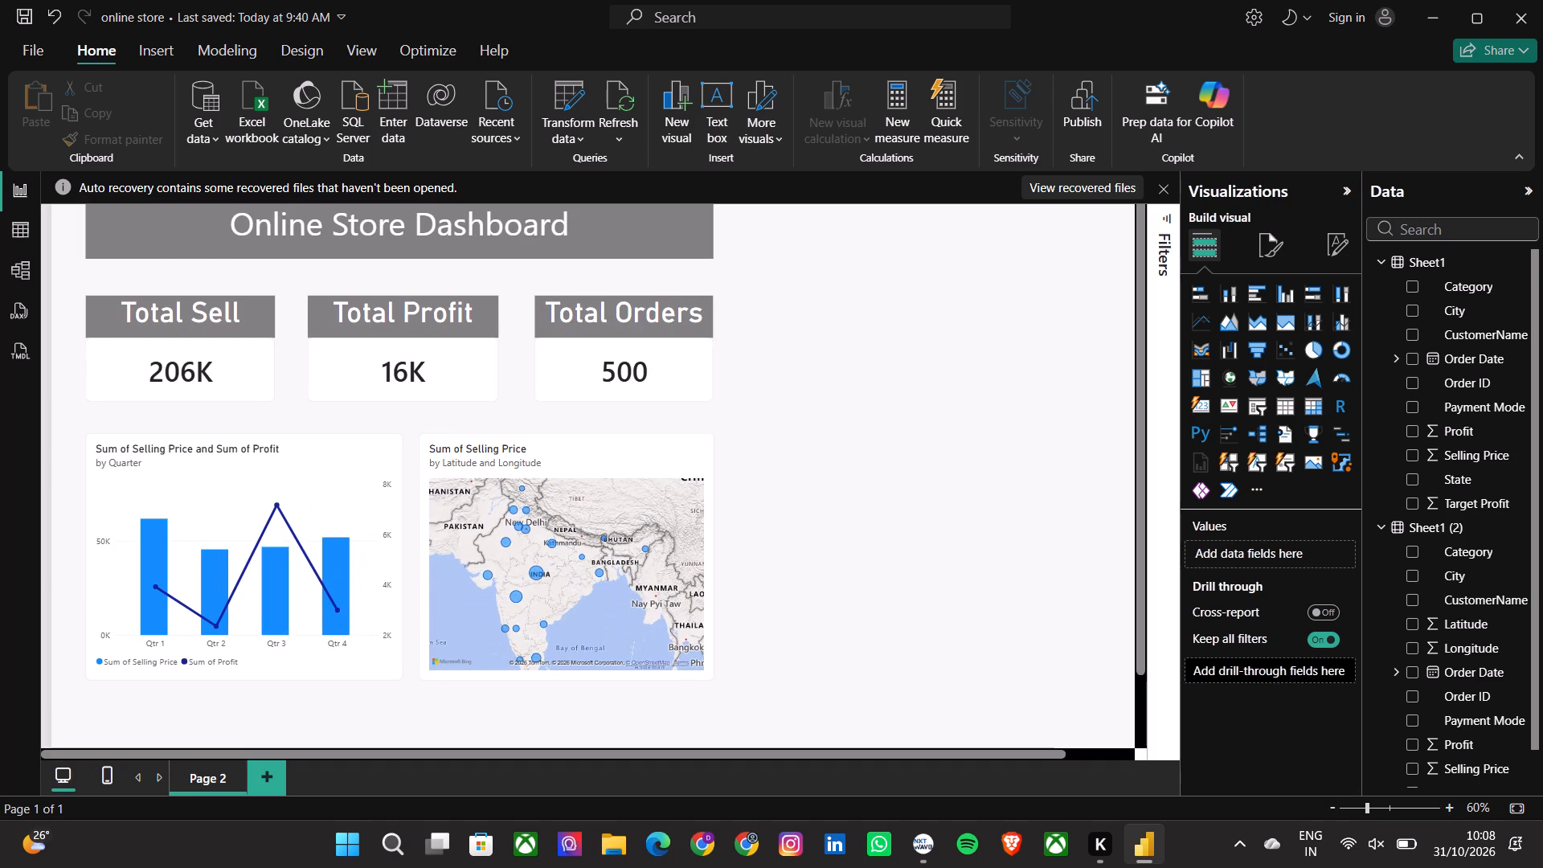
scroll(1069, 517, up, 1)
scroll(989, 526, down, 3)
scroll(989, 526, right, 5)
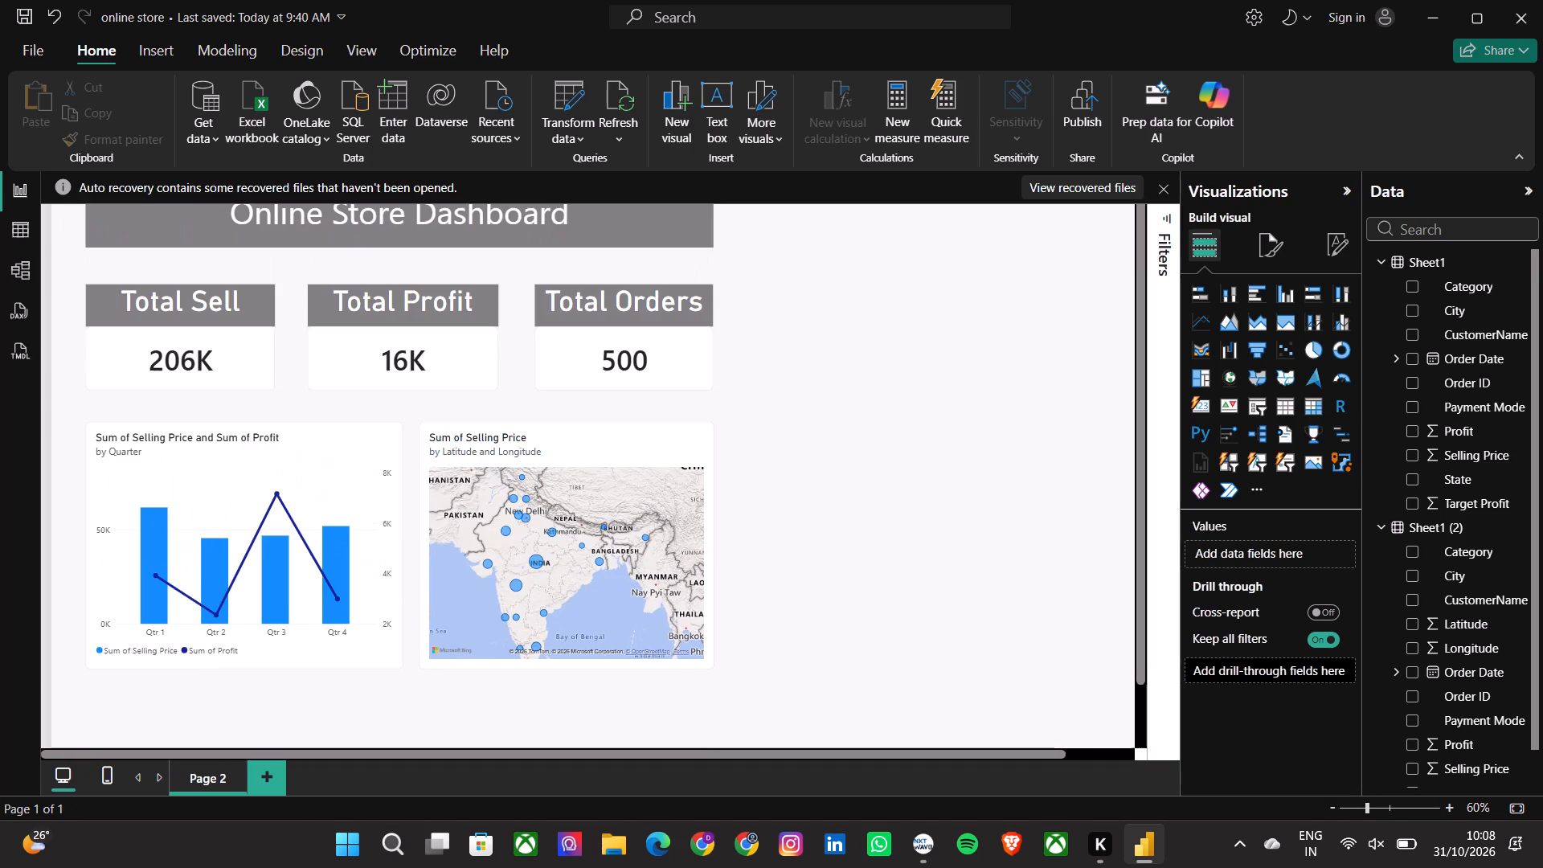
scroll(989, 526, right, 1)
scroll(989, 526, left, 1)
scroll(989, 526, down, 2)
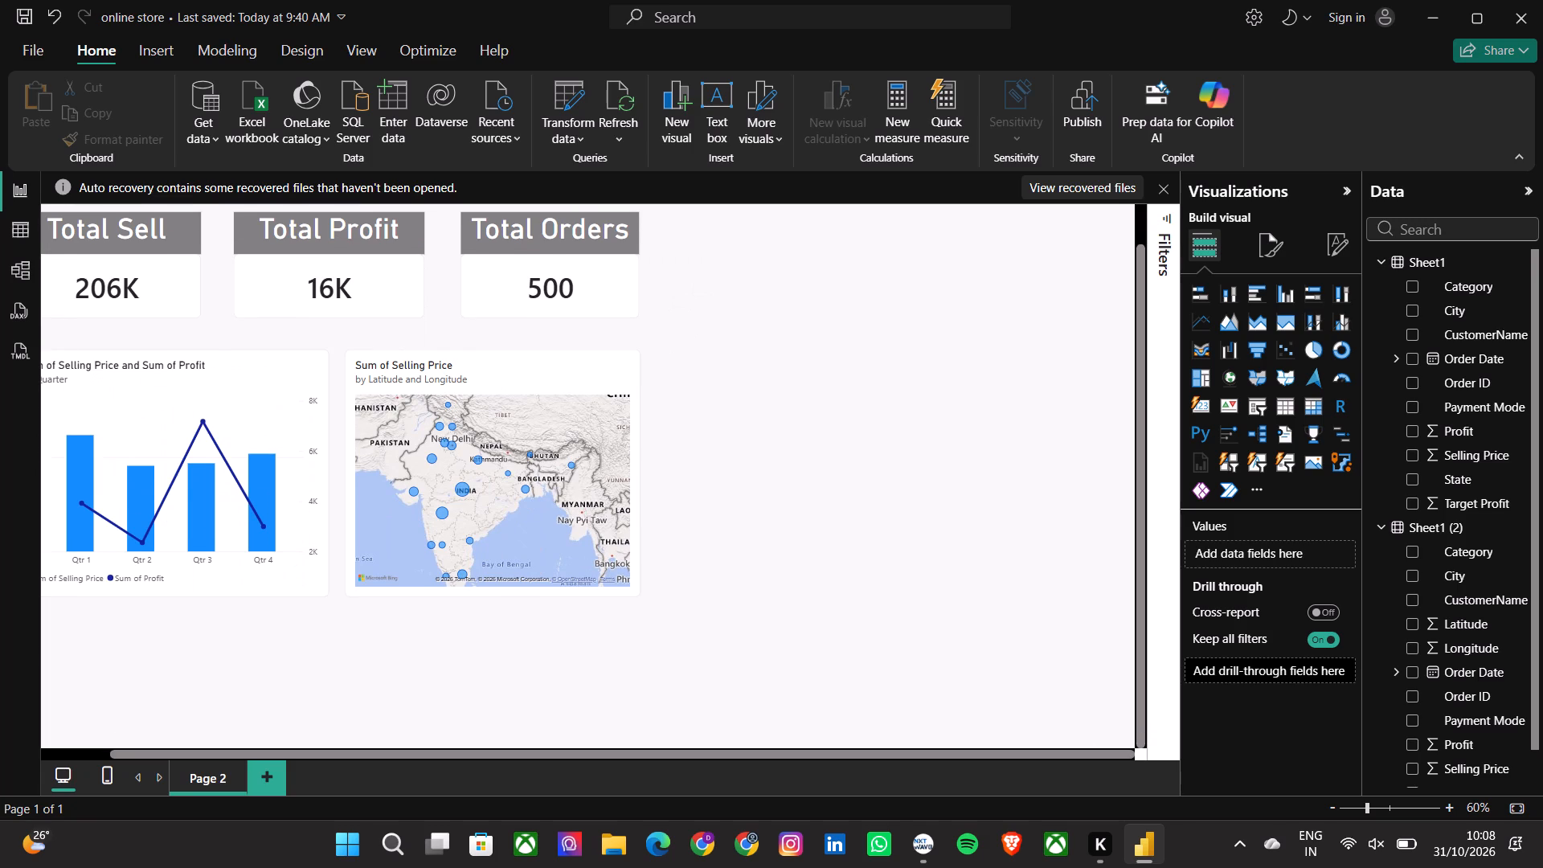
scroll(989, 526, up, 3)
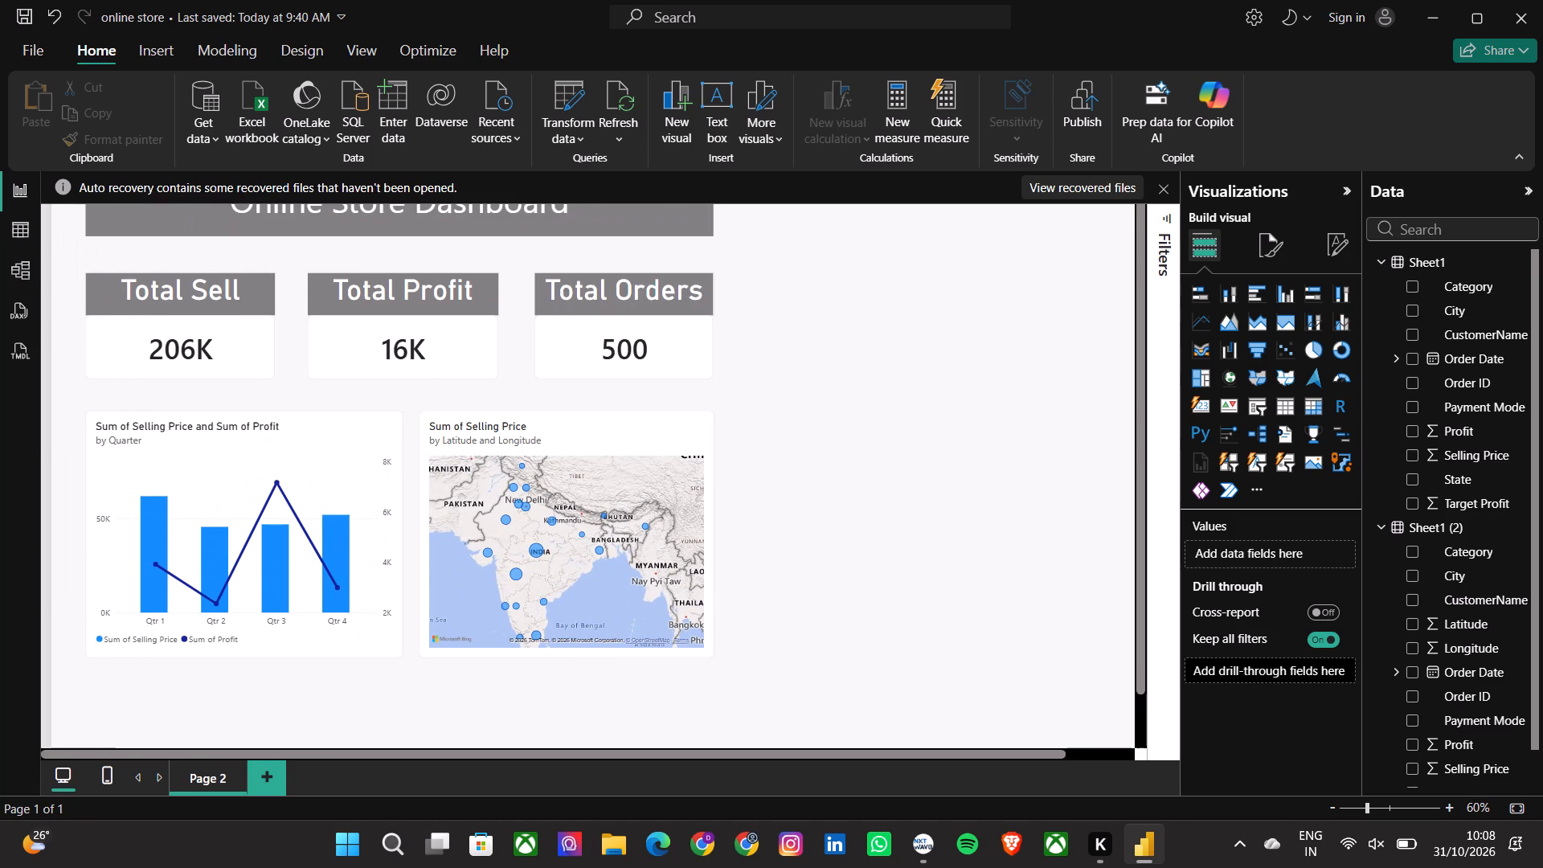
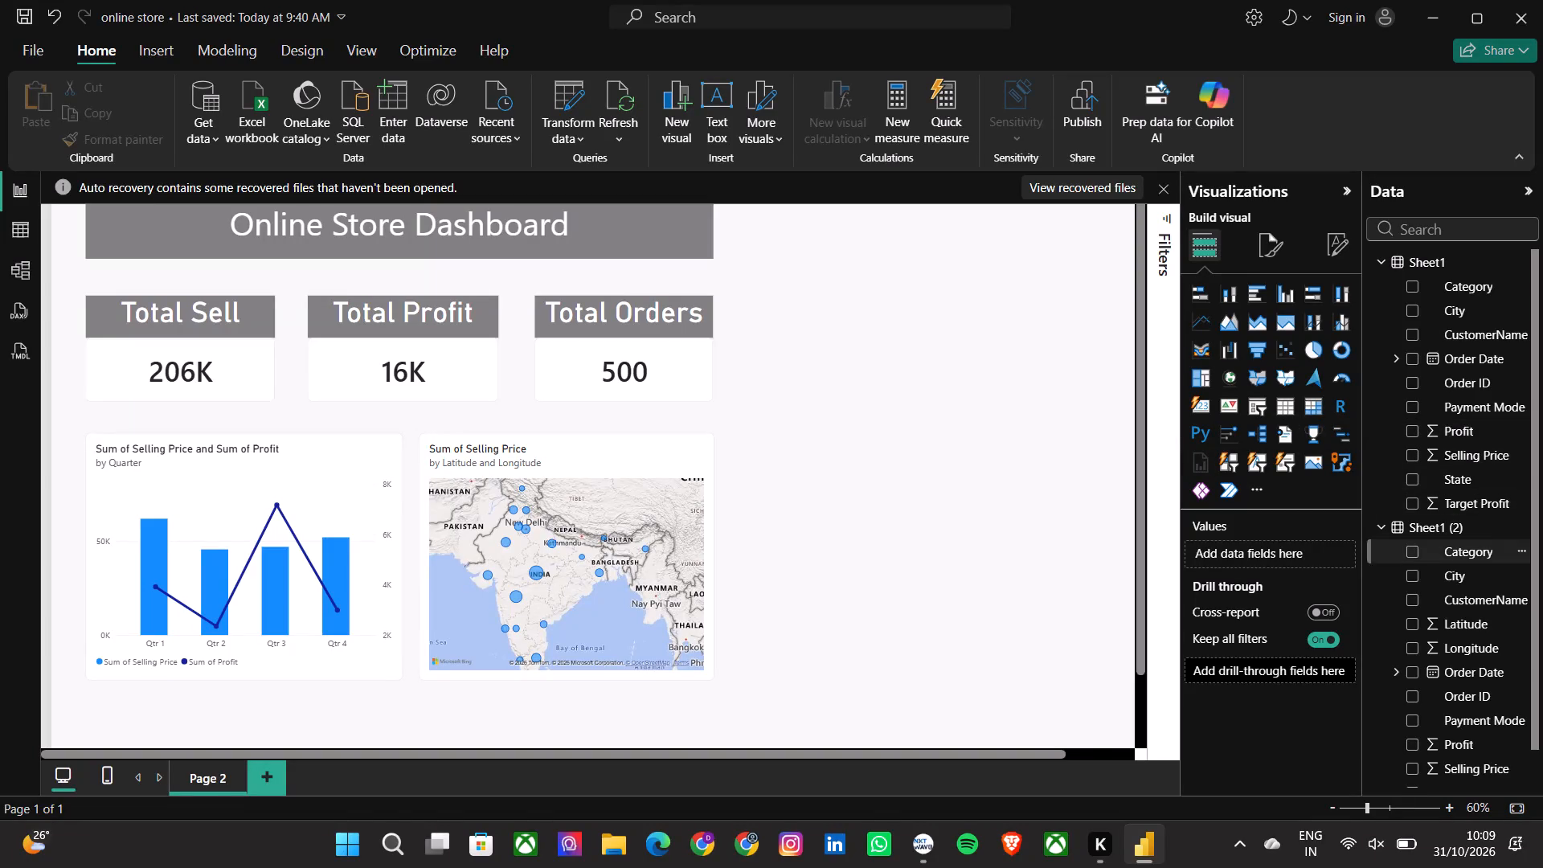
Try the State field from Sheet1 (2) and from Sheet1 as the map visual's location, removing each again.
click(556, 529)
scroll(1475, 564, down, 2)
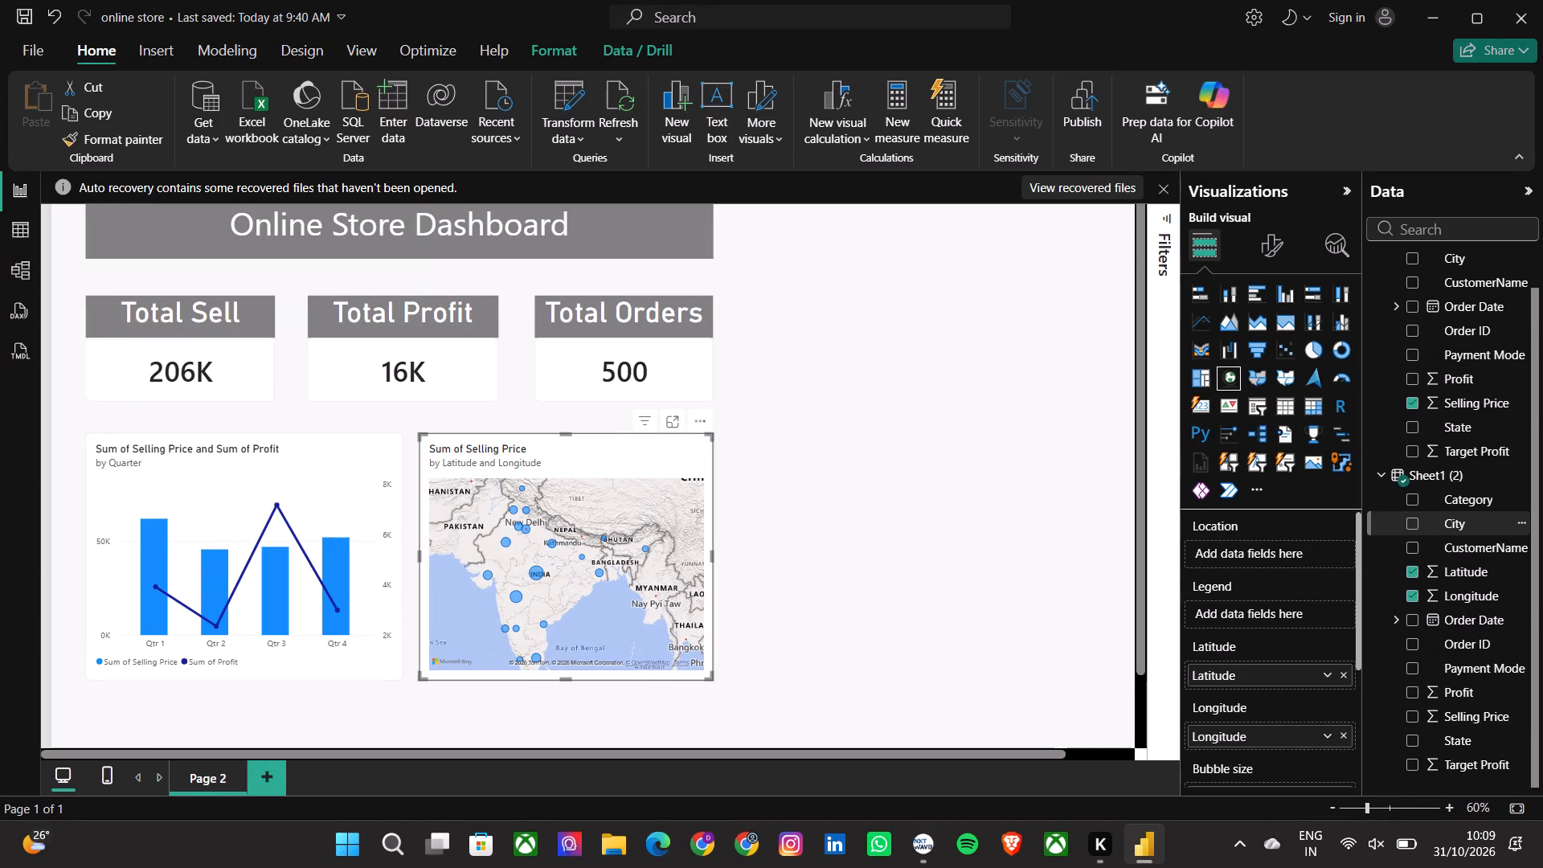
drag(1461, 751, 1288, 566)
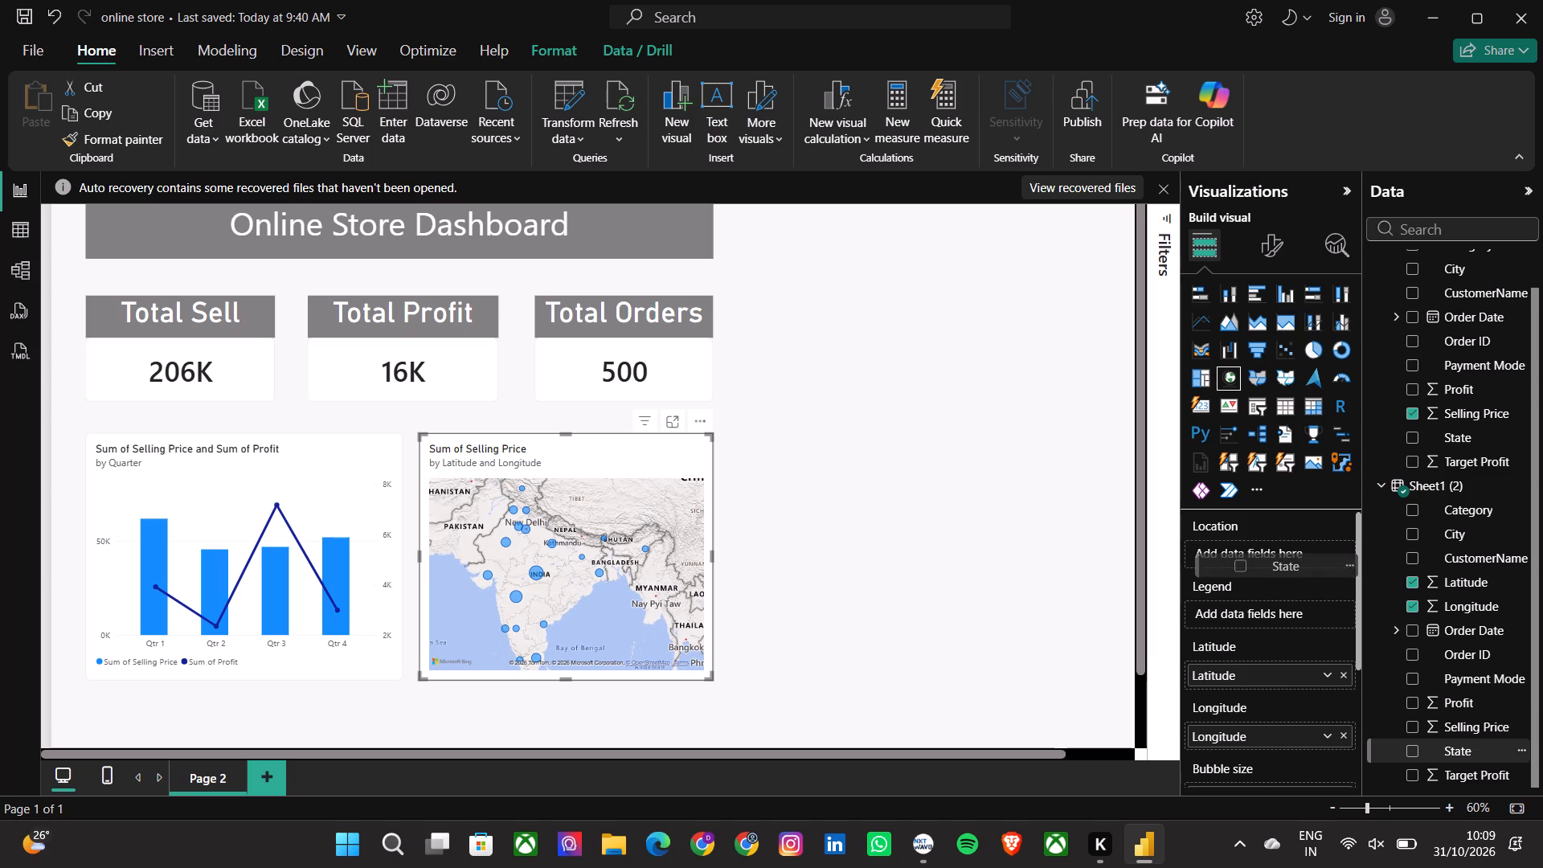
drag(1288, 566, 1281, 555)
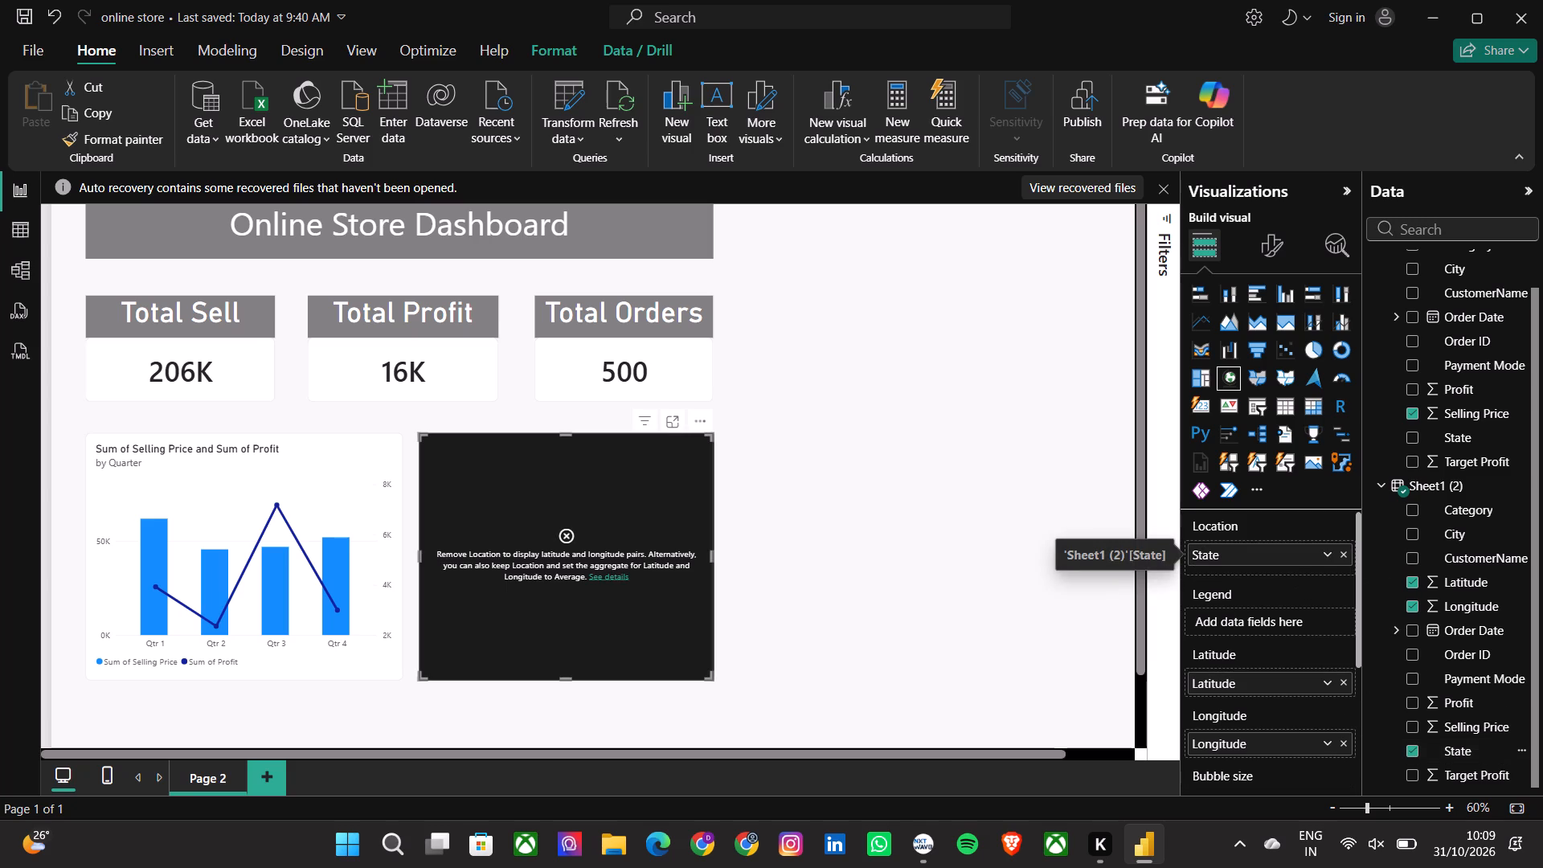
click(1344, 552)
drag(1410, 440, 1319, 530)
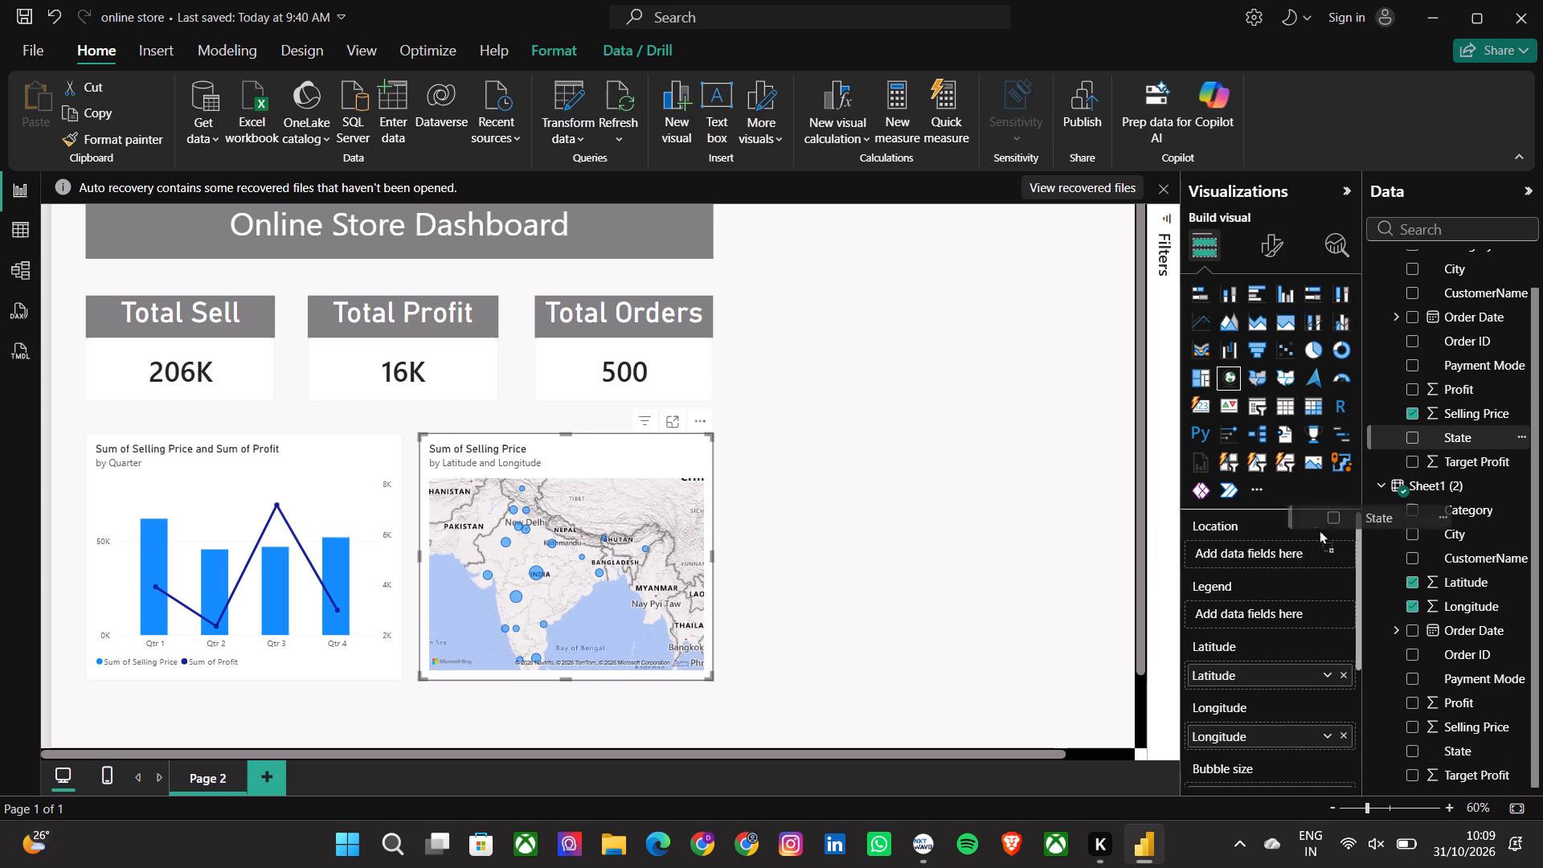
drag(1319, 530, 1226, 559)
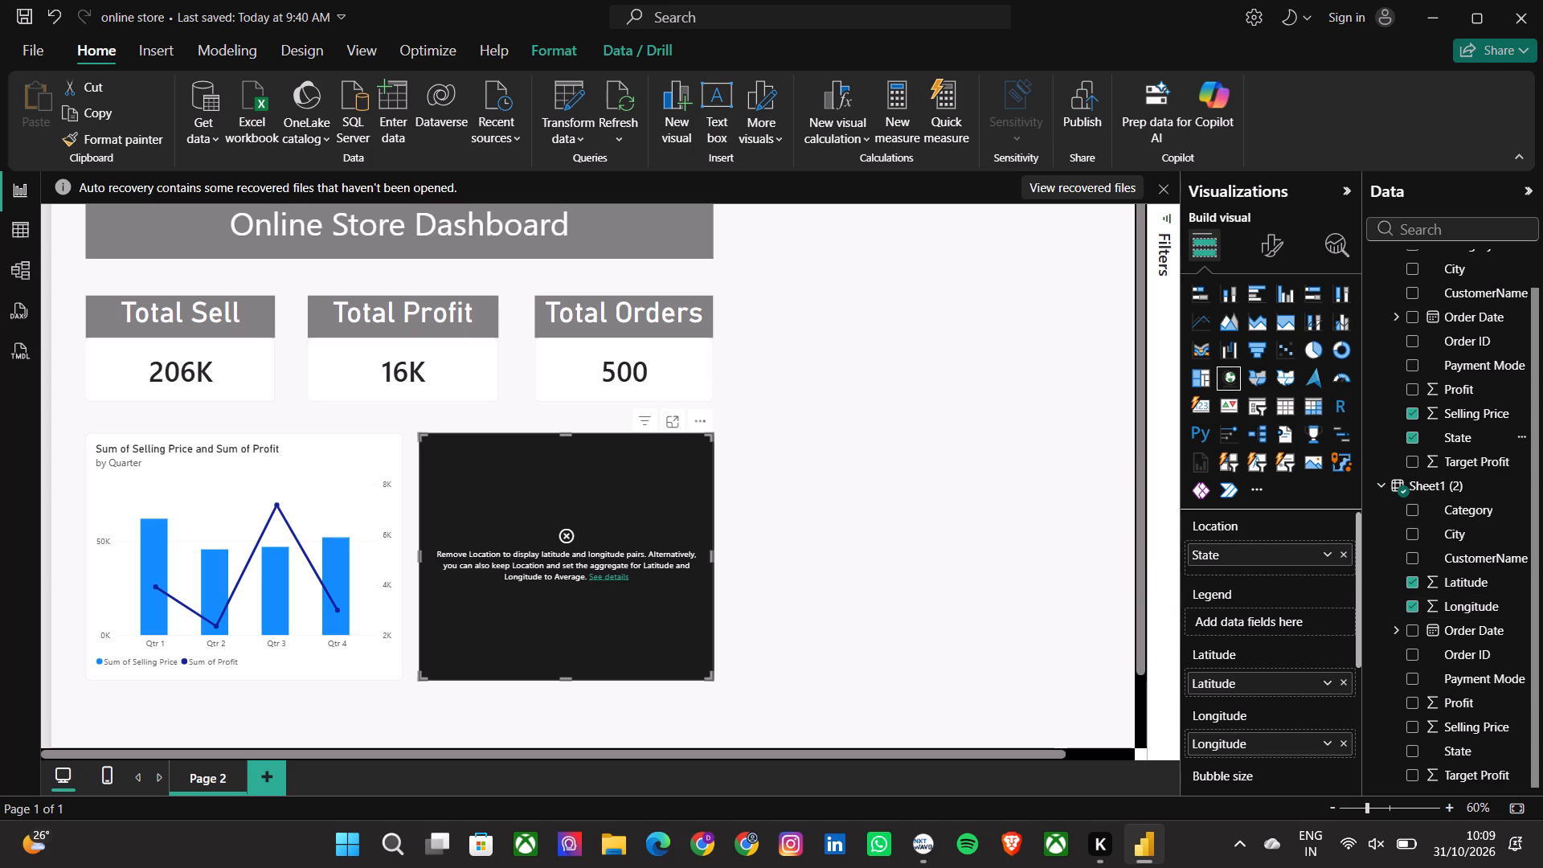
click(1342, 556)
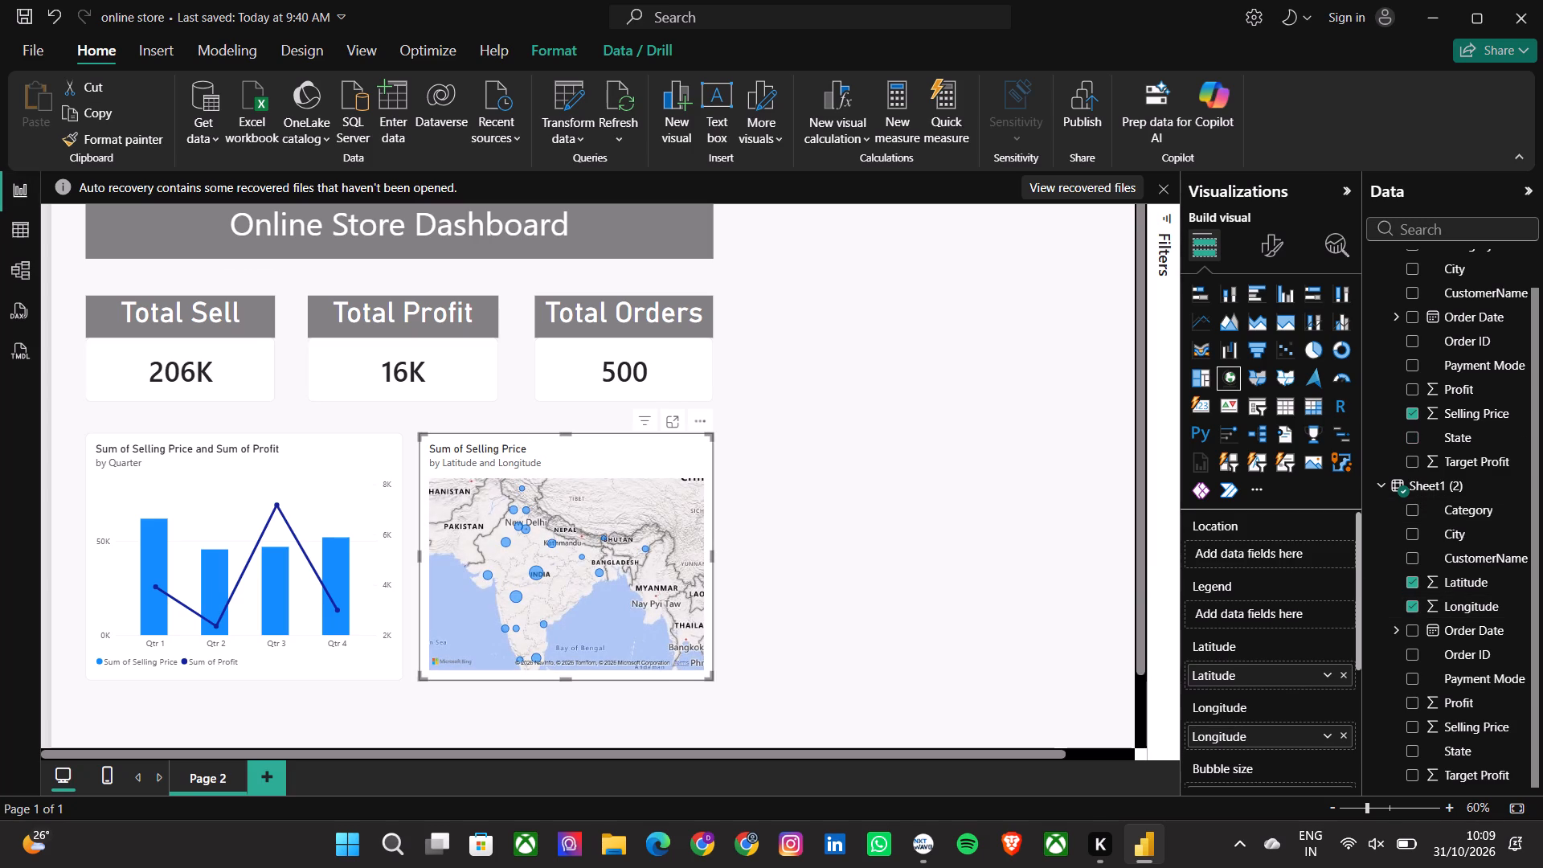
In the table view, set the data category of Sheet1's State column to State or Province.
click(17, 235)
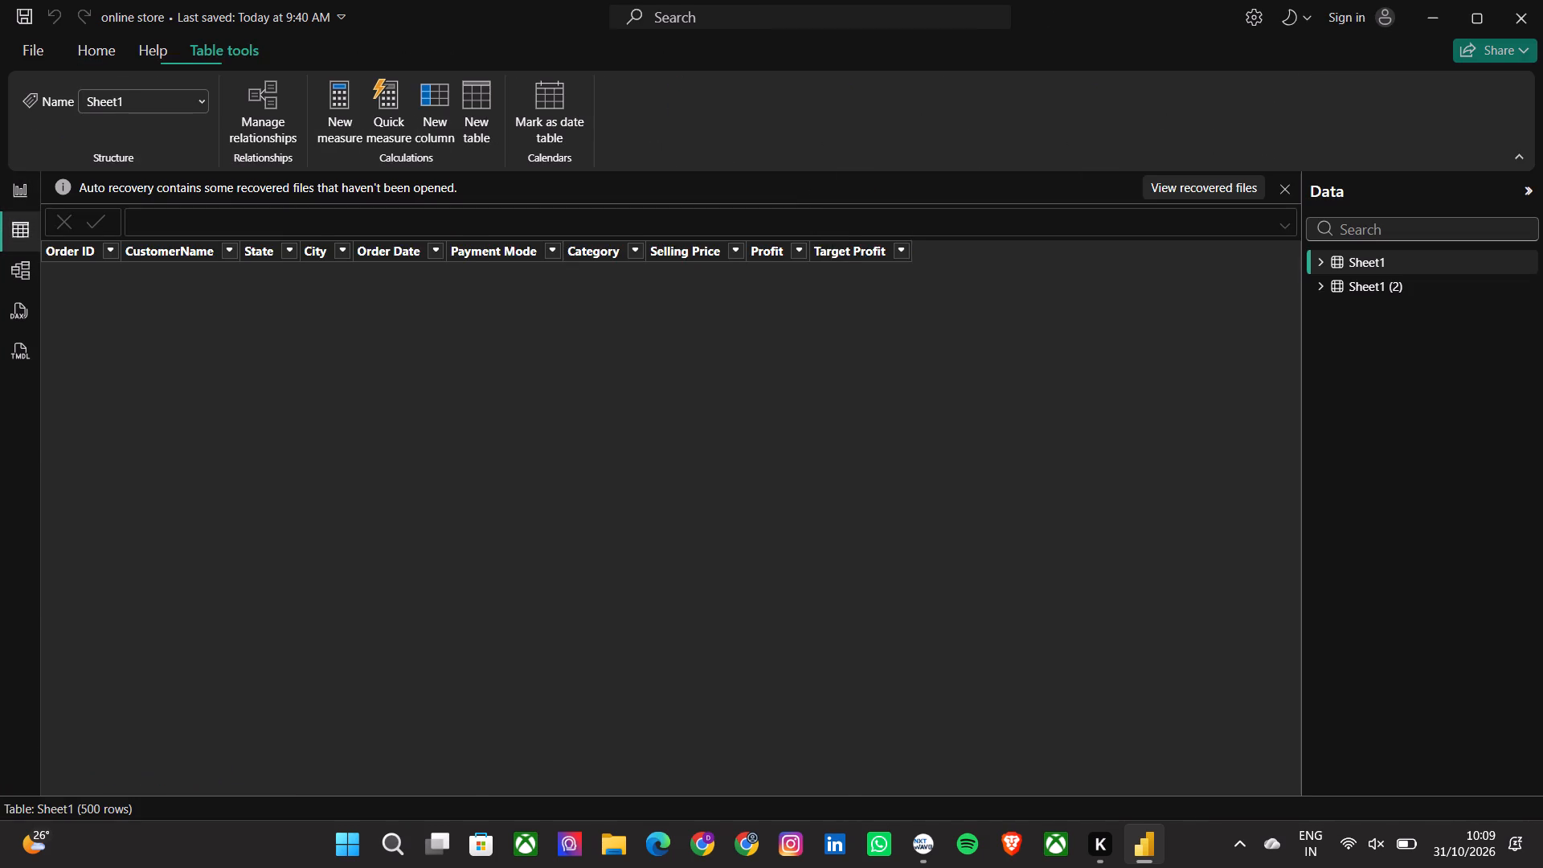
click(297, 258)
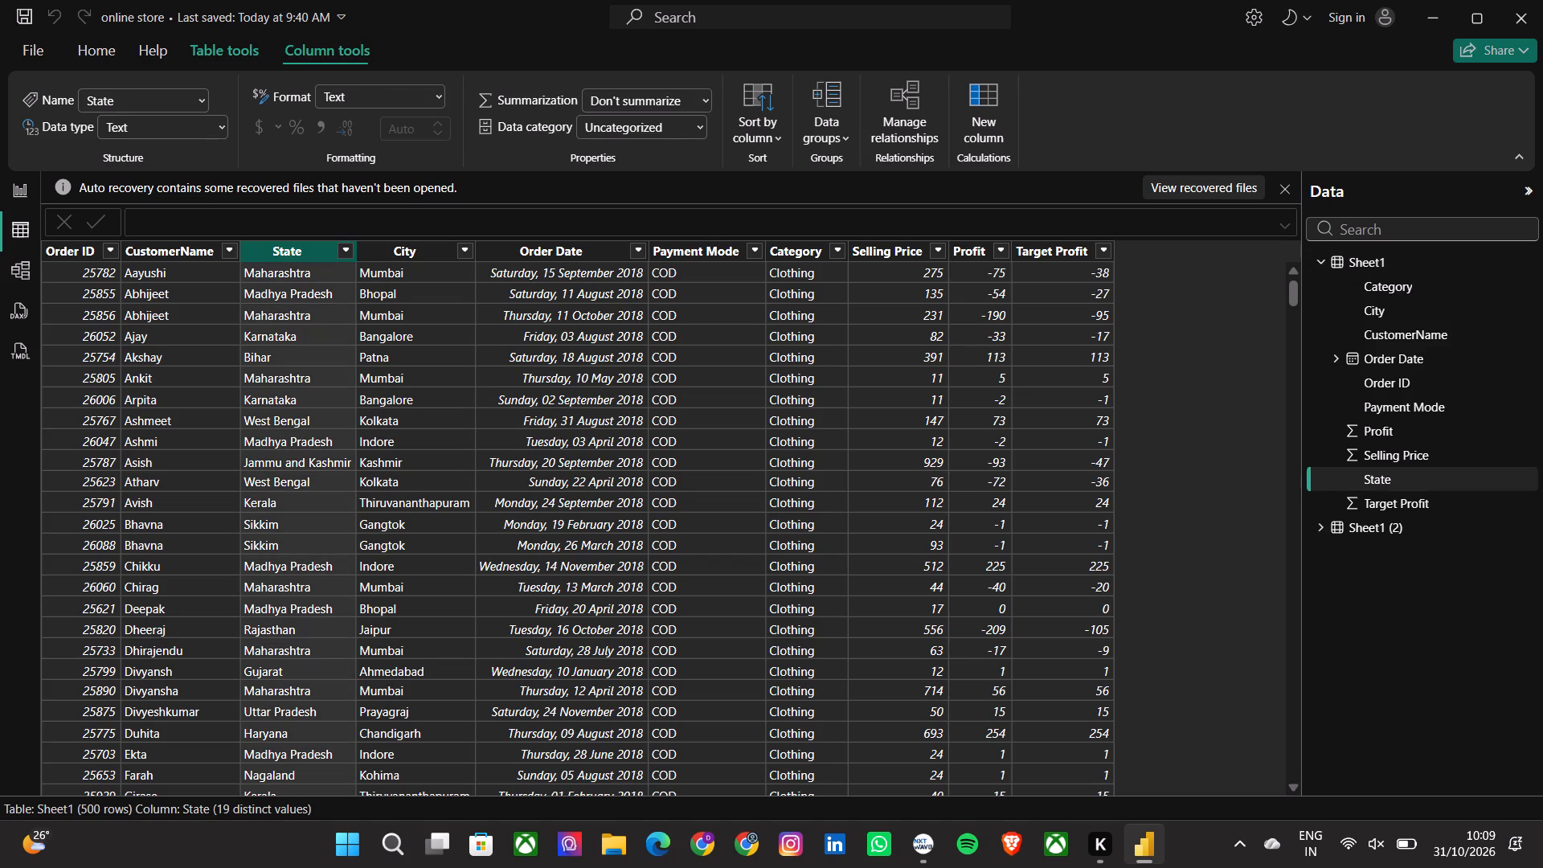
click(653, 135)
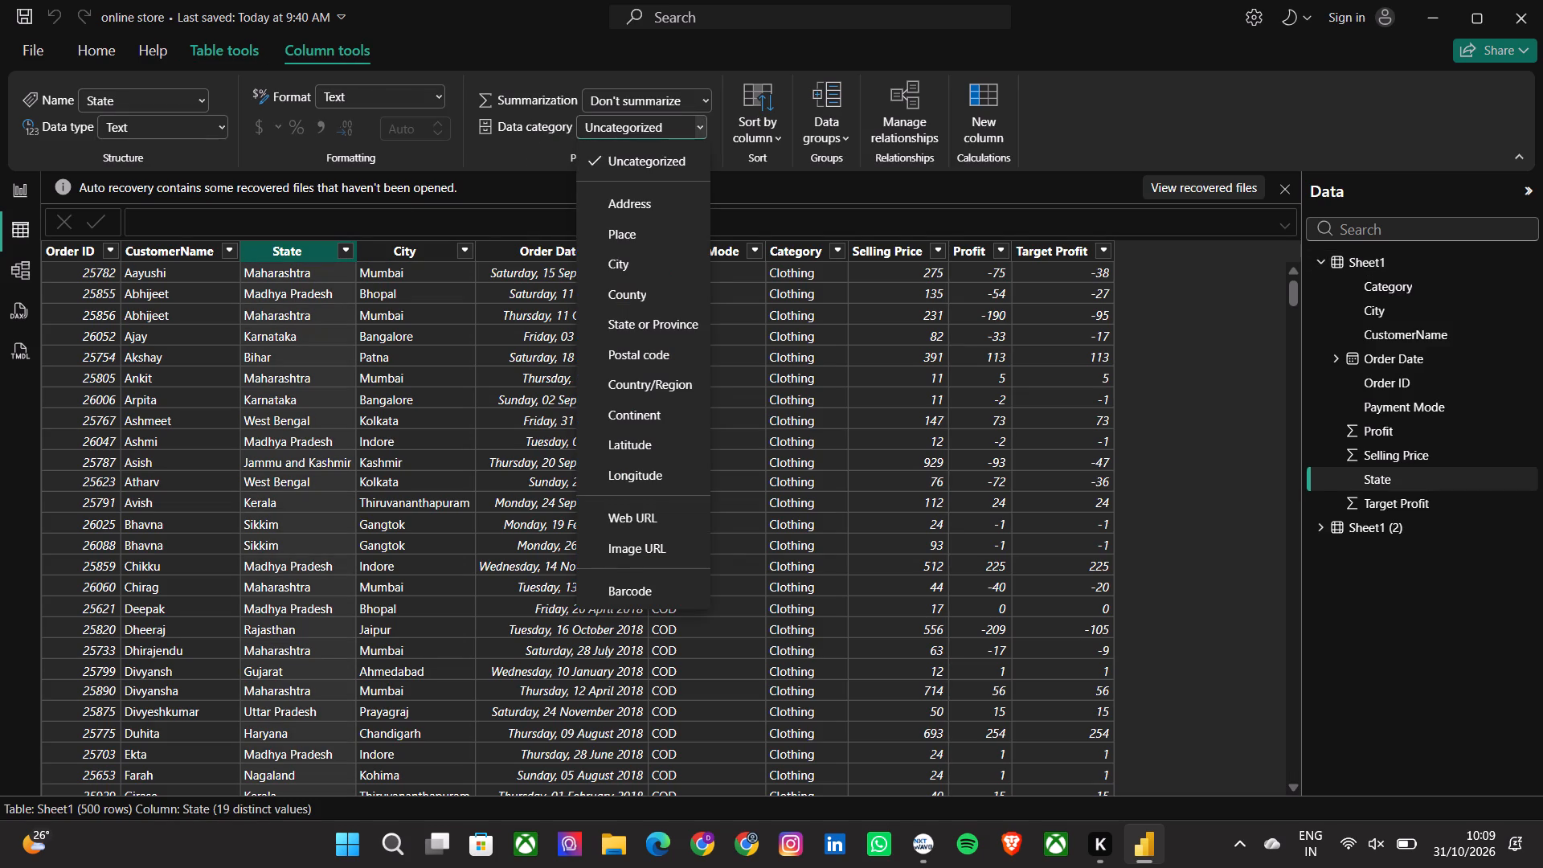
click(634, 335)
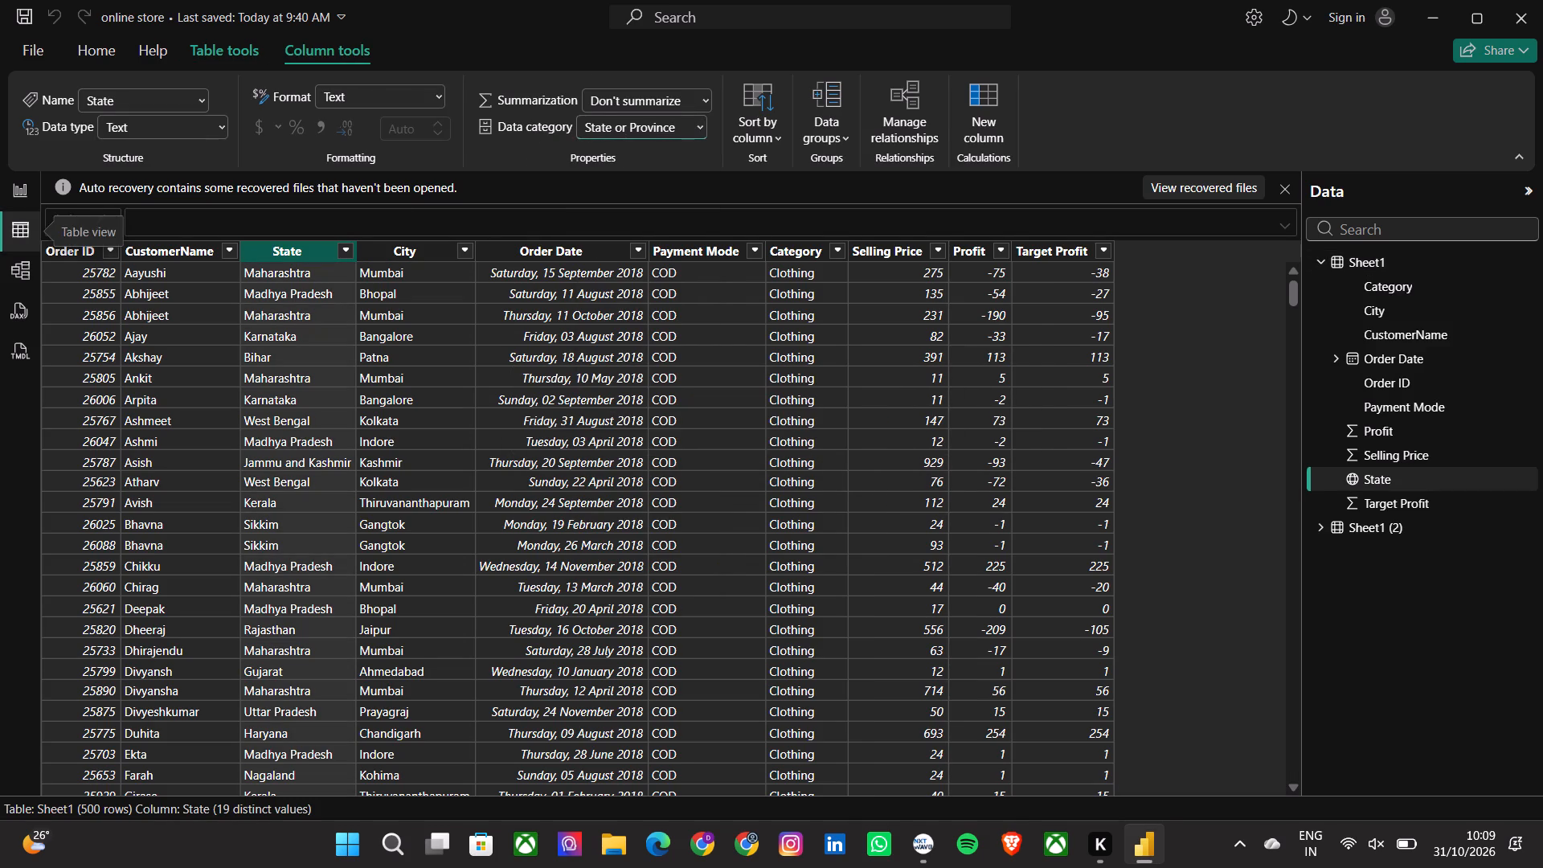
Back in the report, add Sheet1's State as the map's location and remove its Latitude and Longitude fields.
click(19, 203)
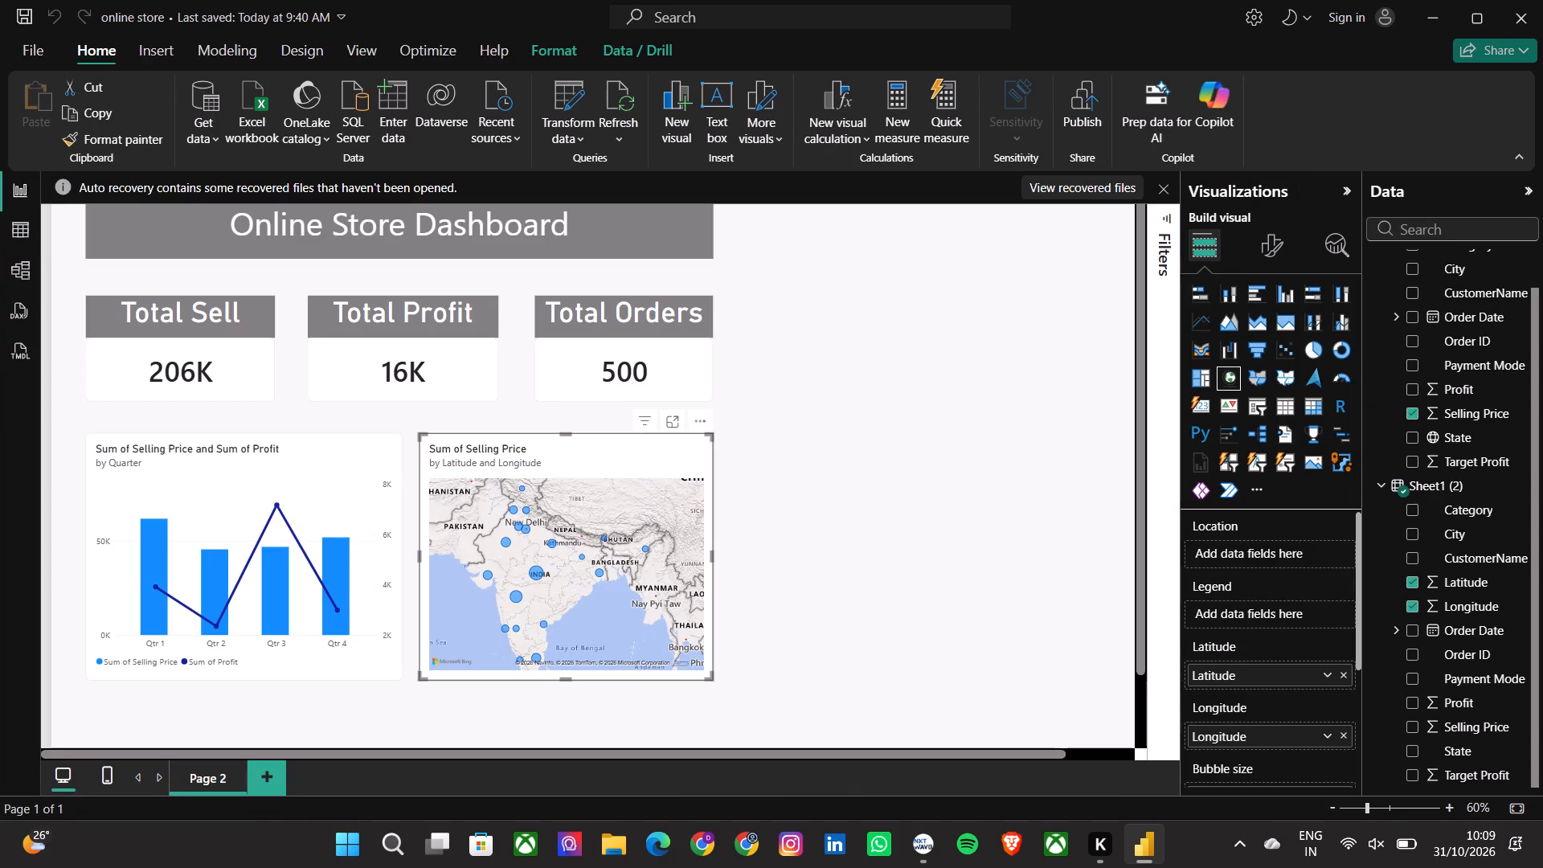
click(1407, 436)
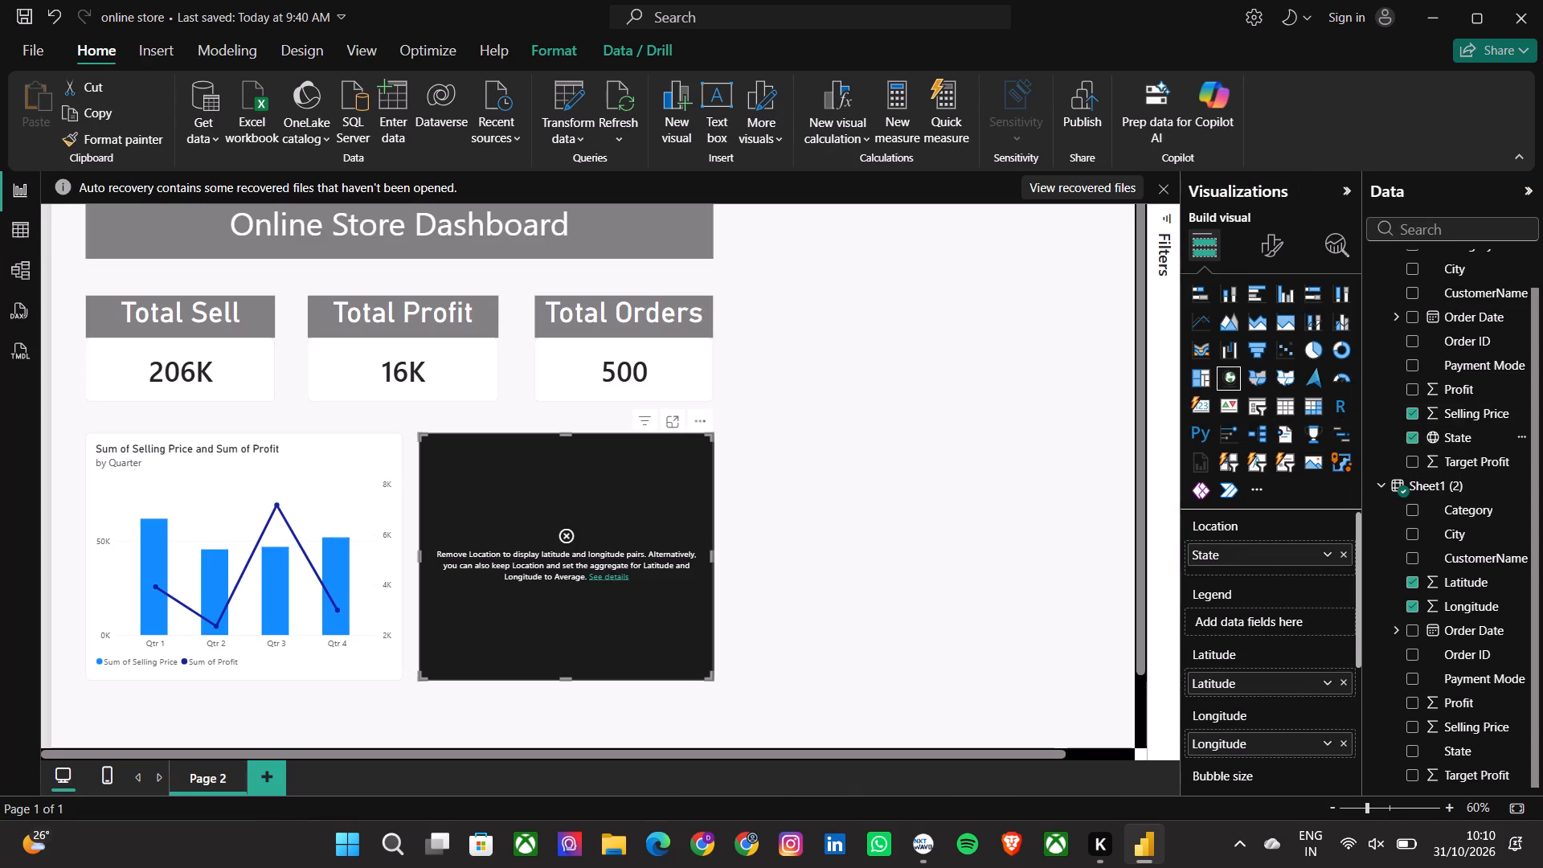
click(1345, 685)
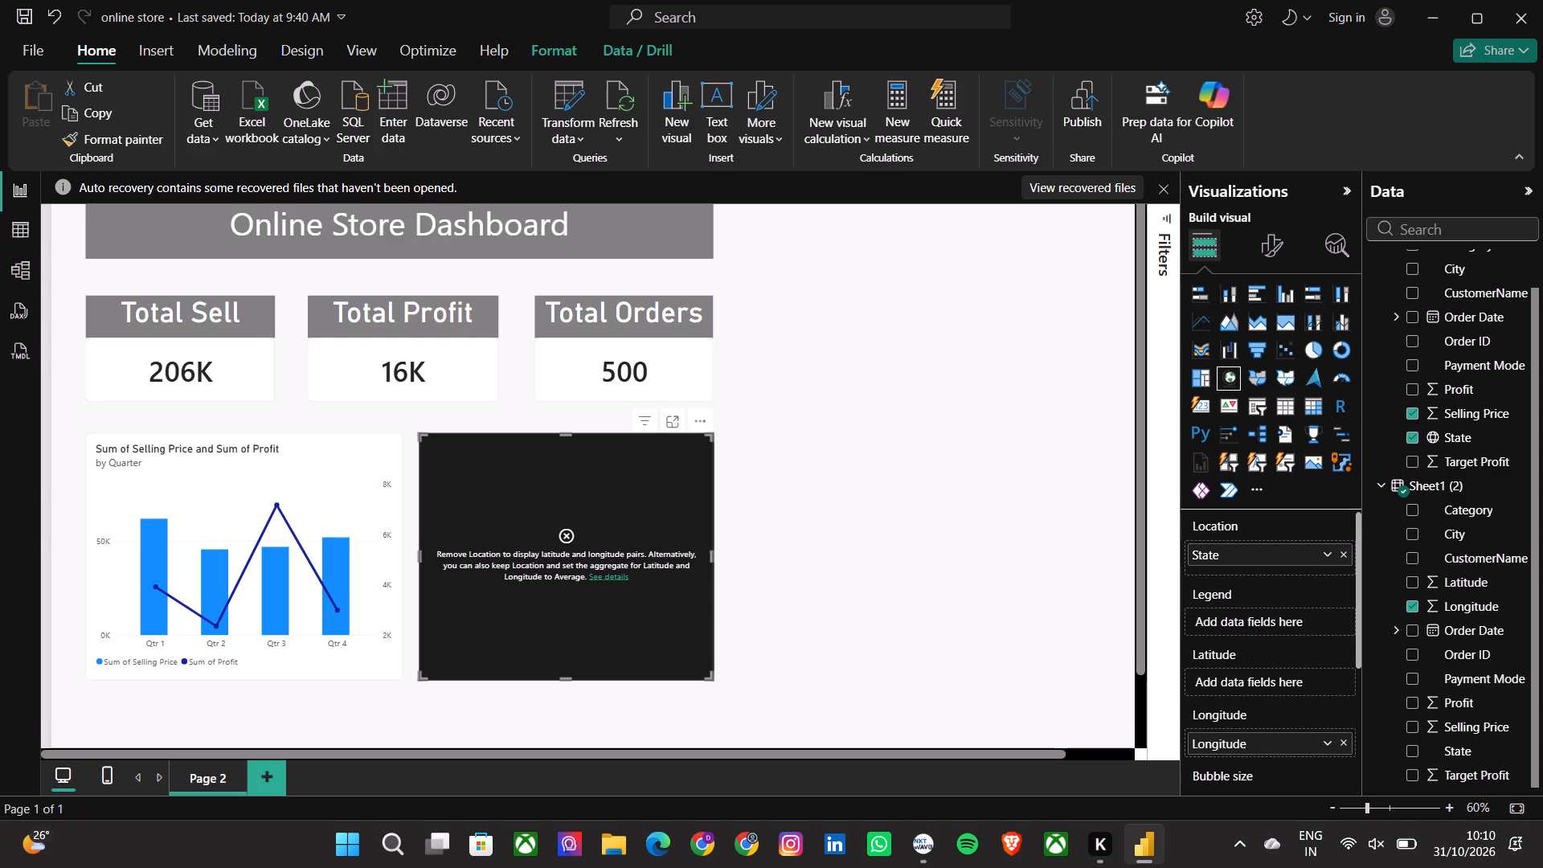
click(1344, 745)
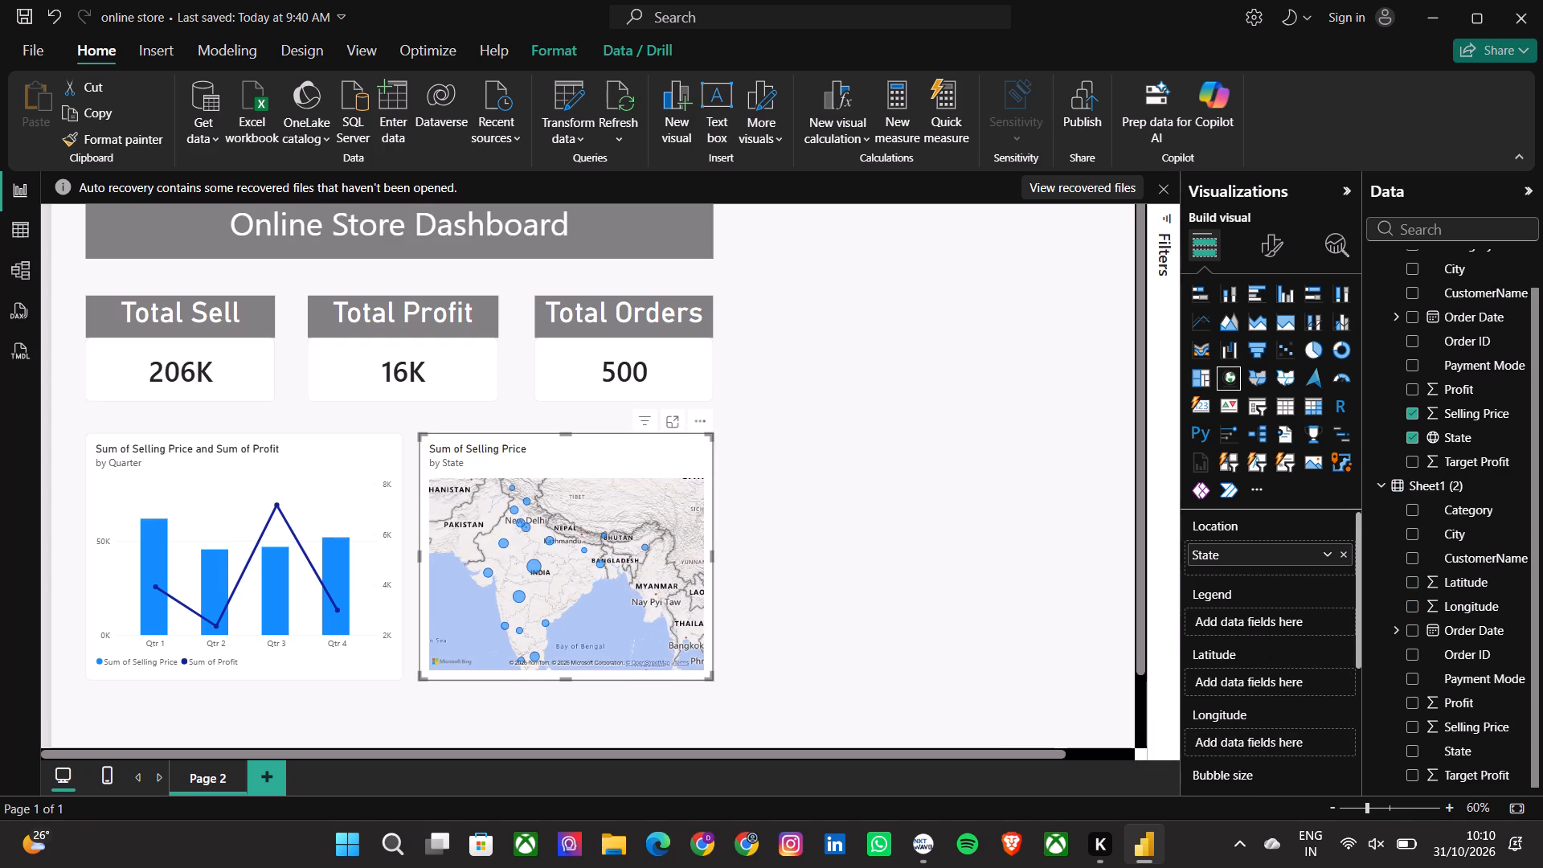
Convert the Selling Price by State map into a filled map and centre its view on India.
scroll(1237, 699, down, 1)
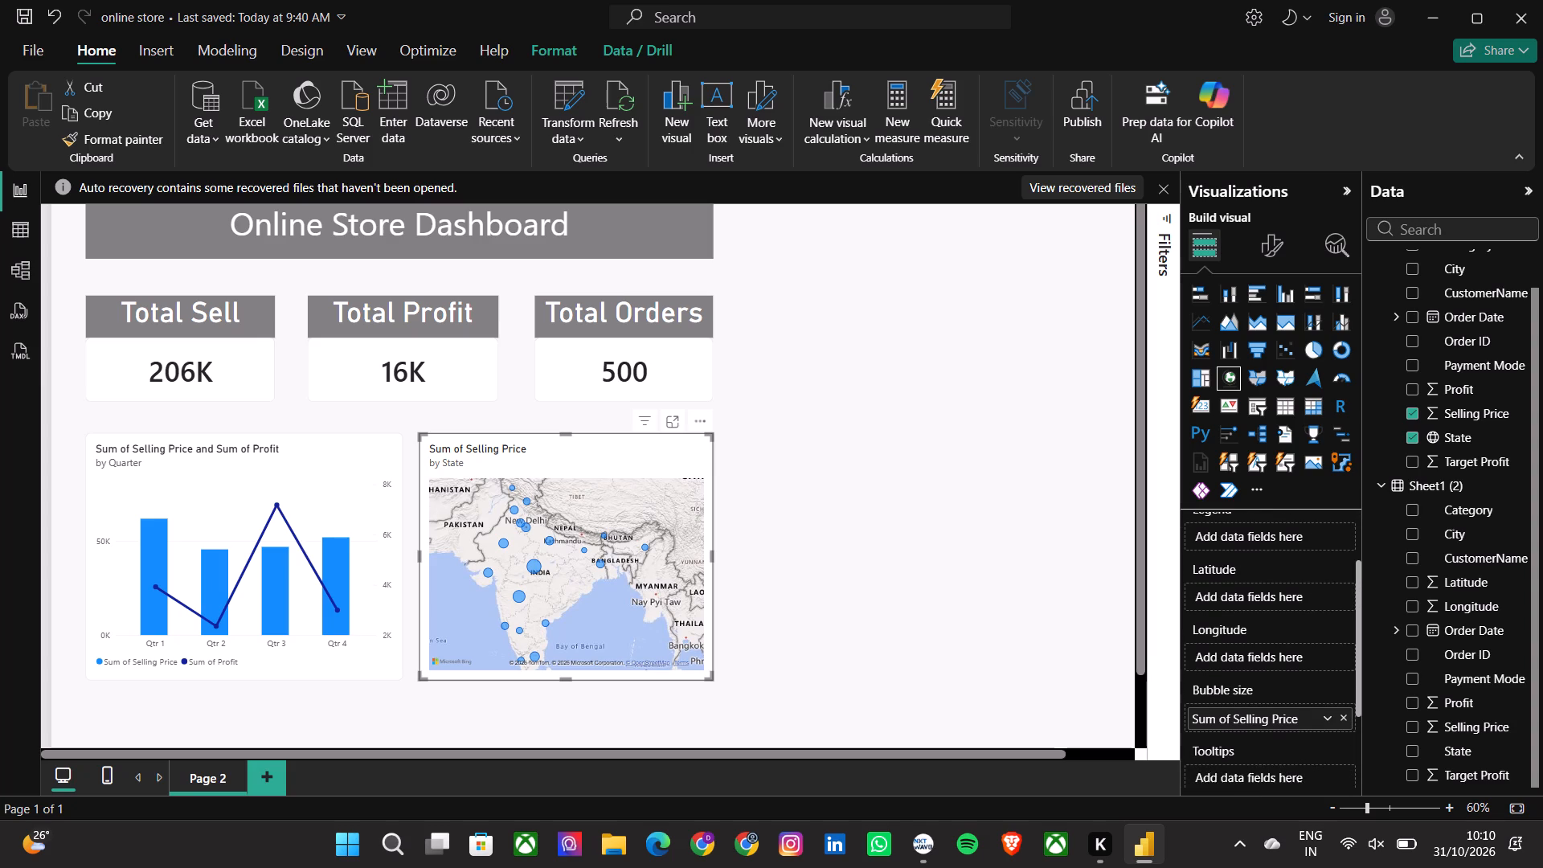
click(566, 611)
click(1249, 385)
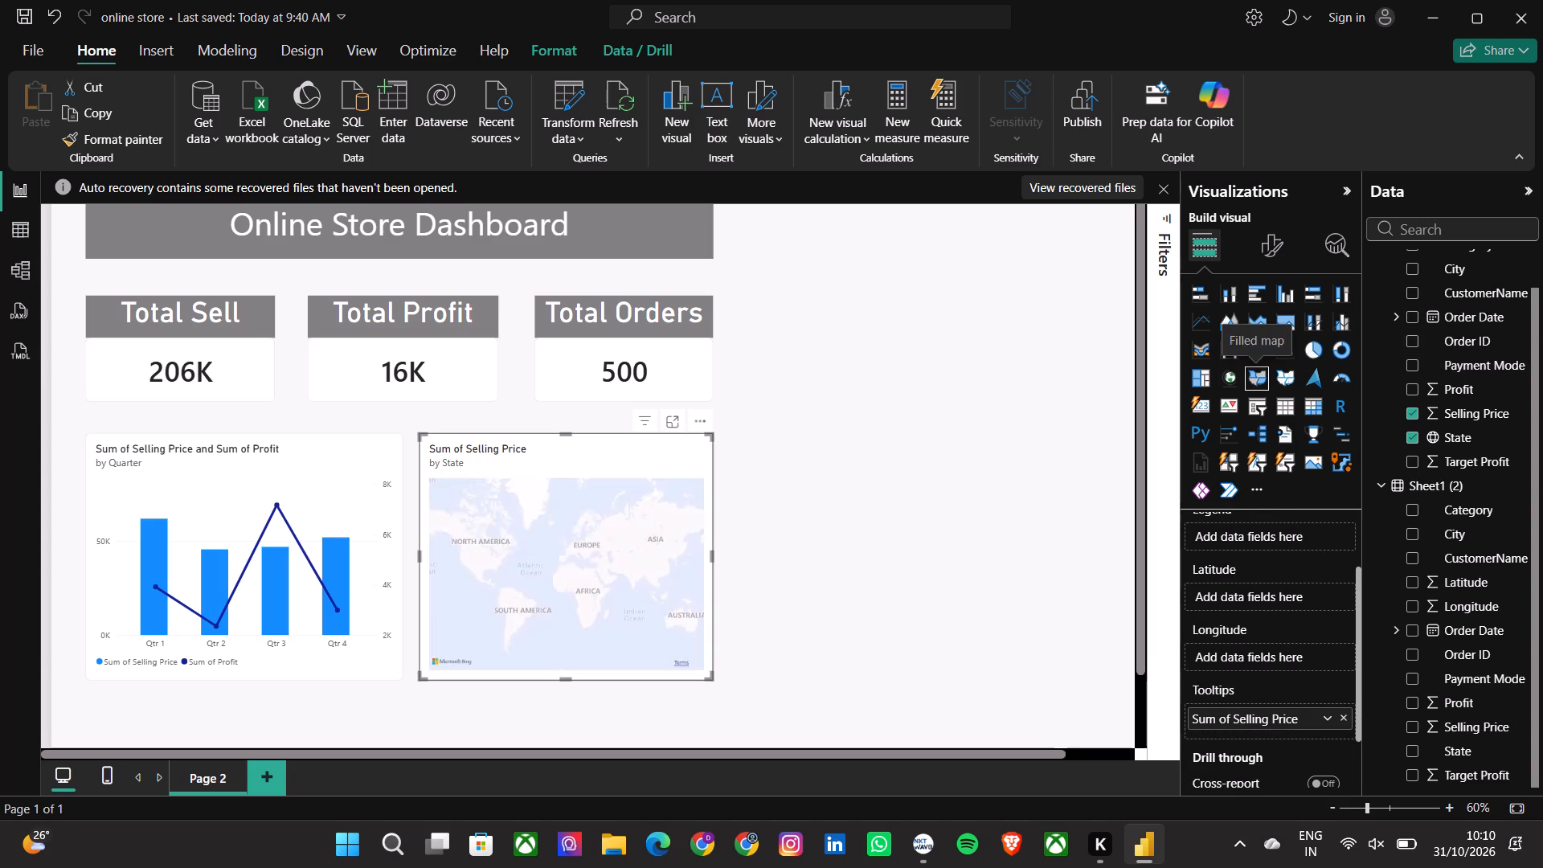
scroll(1271, 565, up, 2)
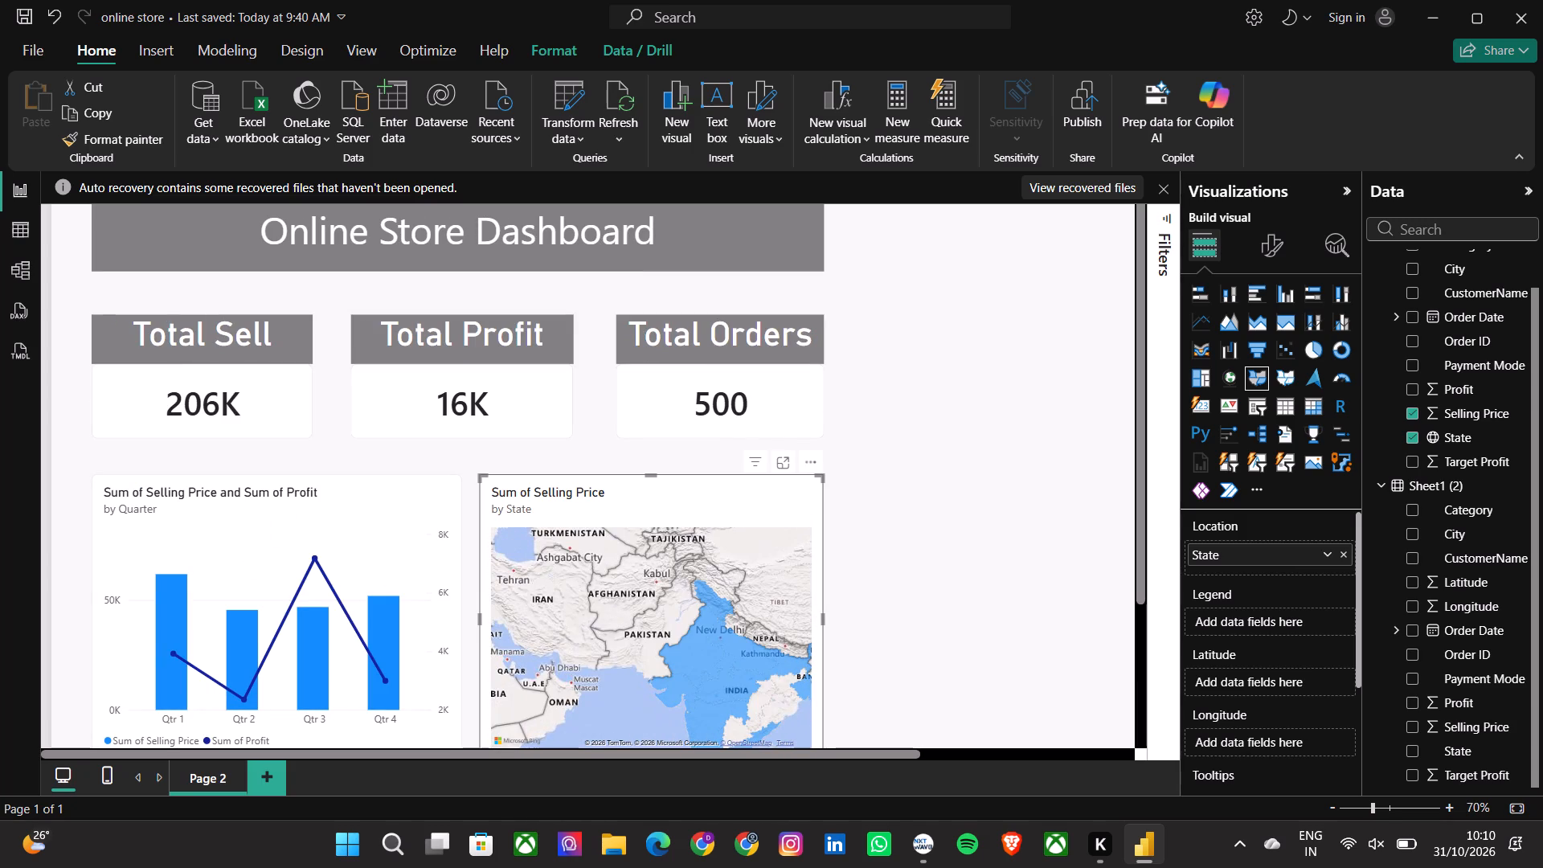
drag(695, 694, 551, 603)
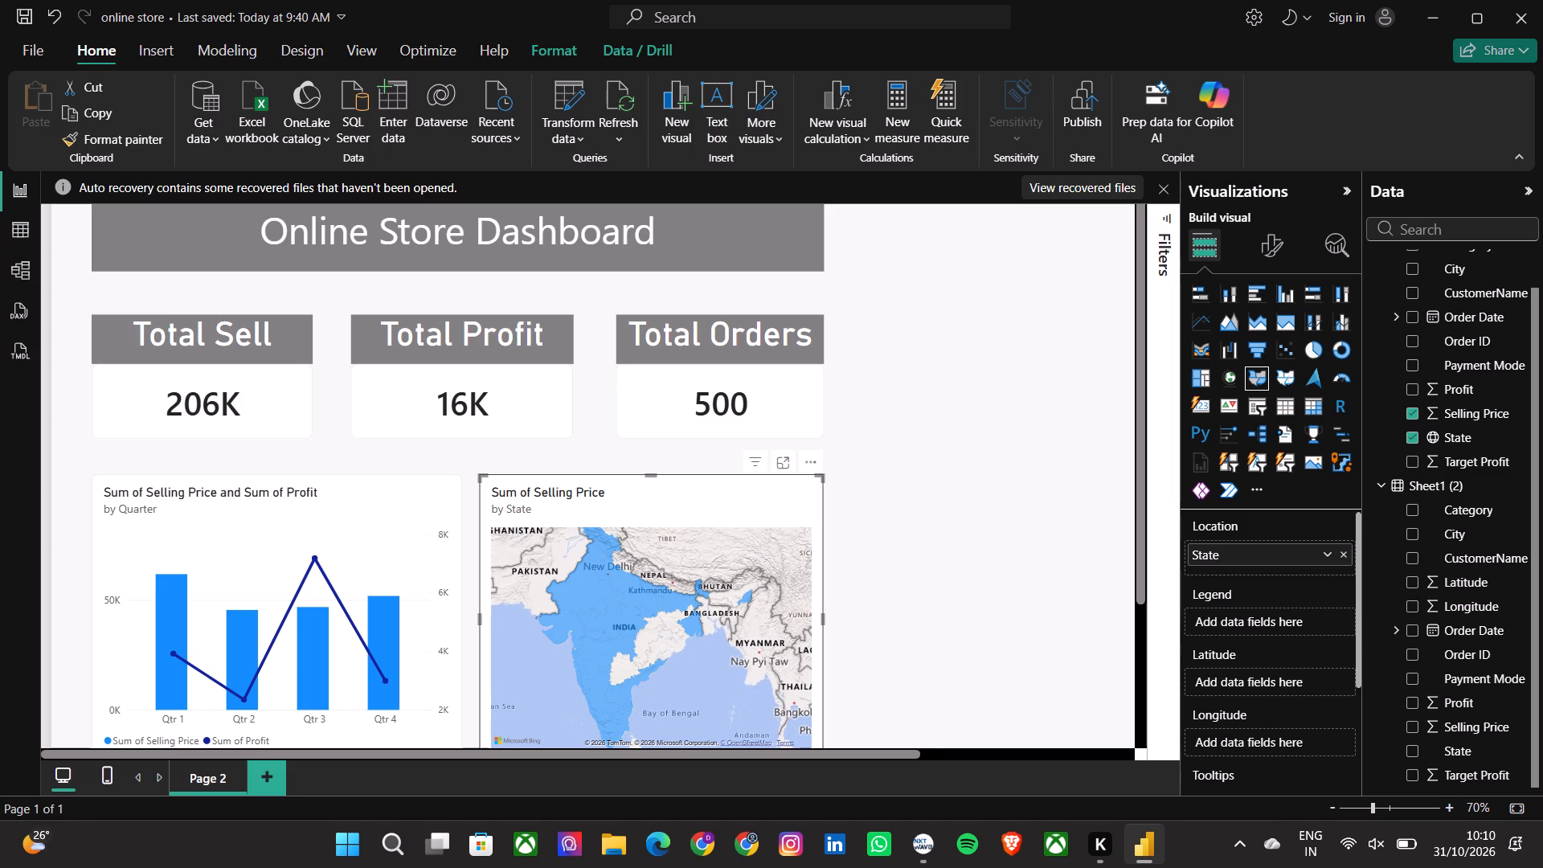
click(1332, 811)
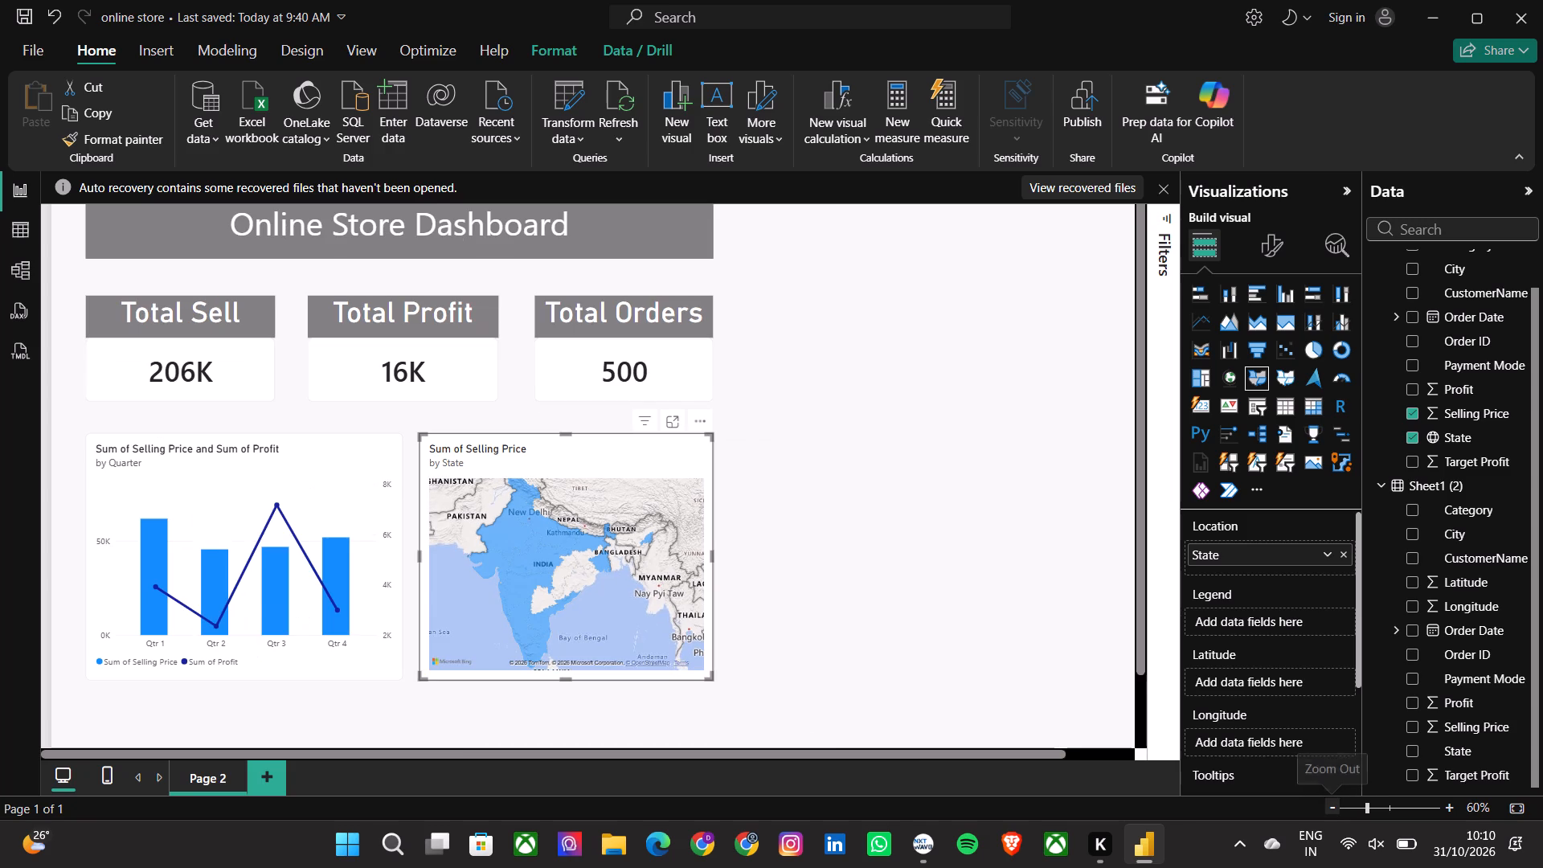
scroll(791, 530, up, 2)
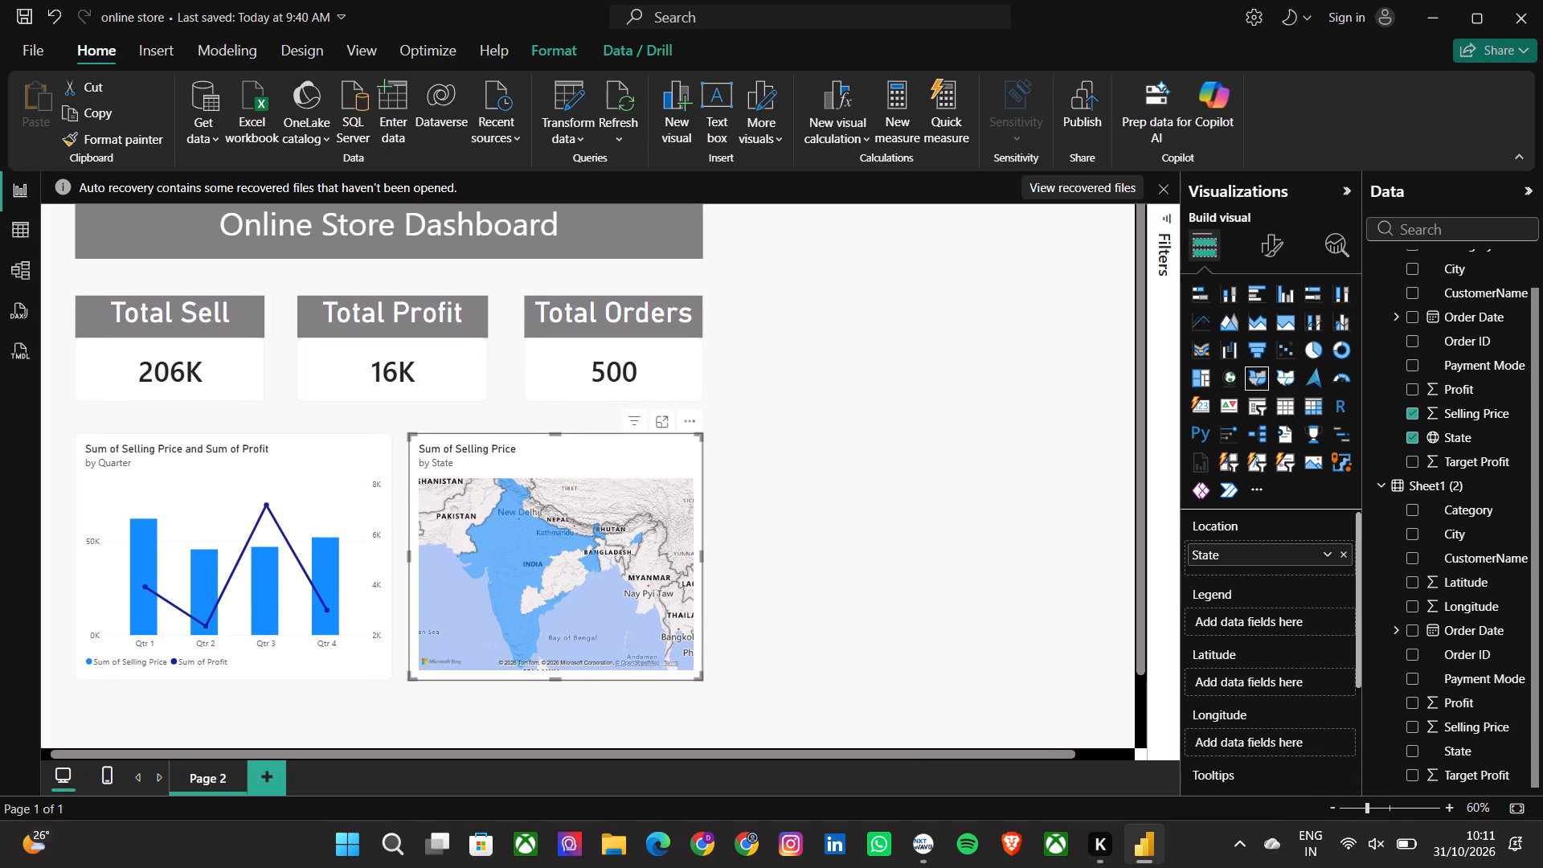
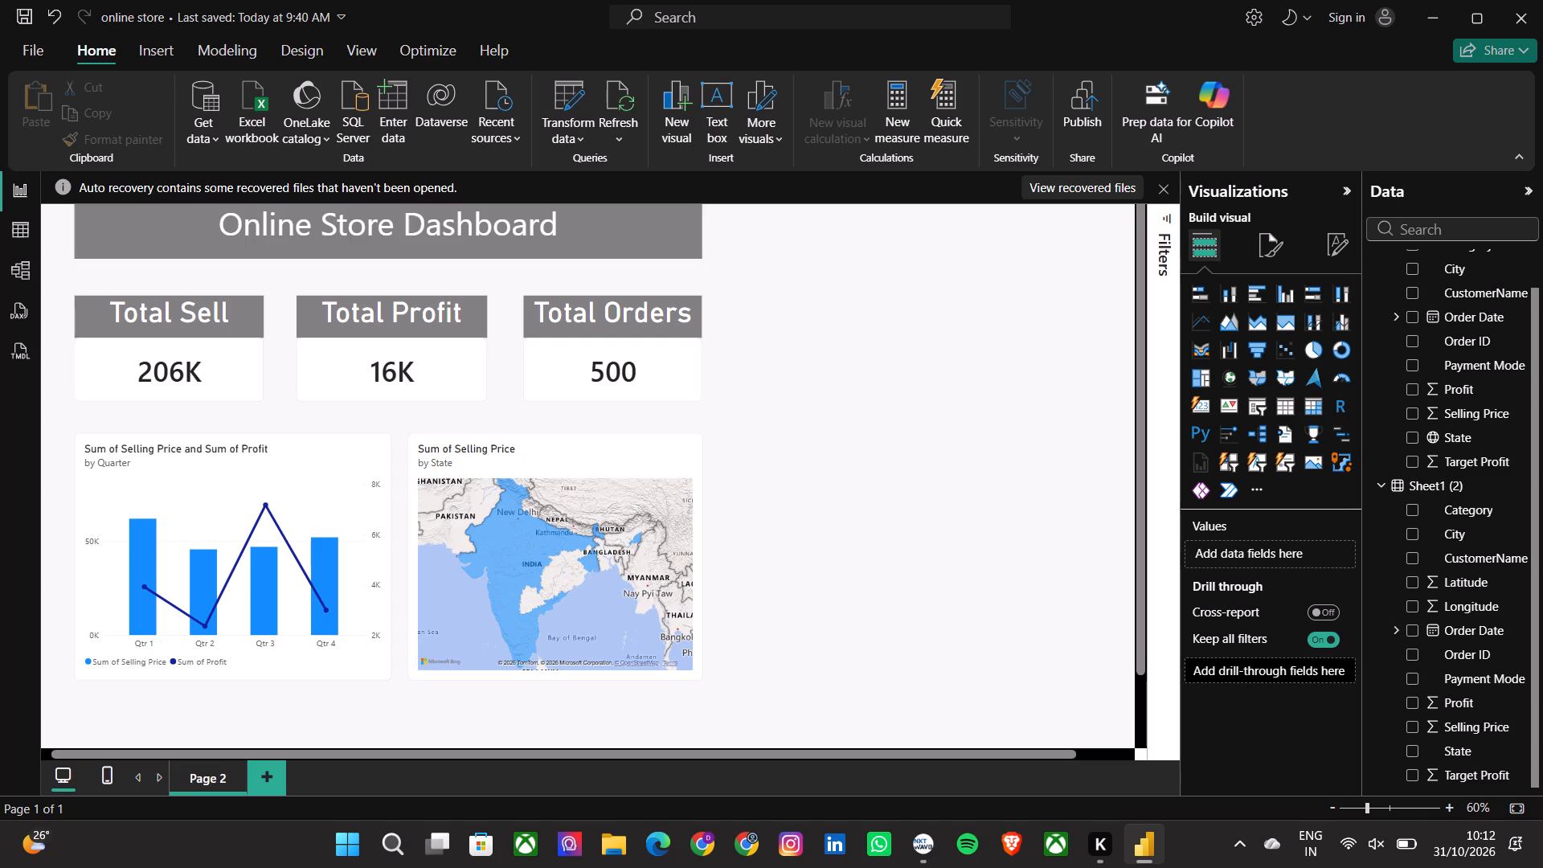
Switch to Chrome, open the Coursera degree page and check the November 2026 calendar entries for the 5th and 6th.
click(755, 839)
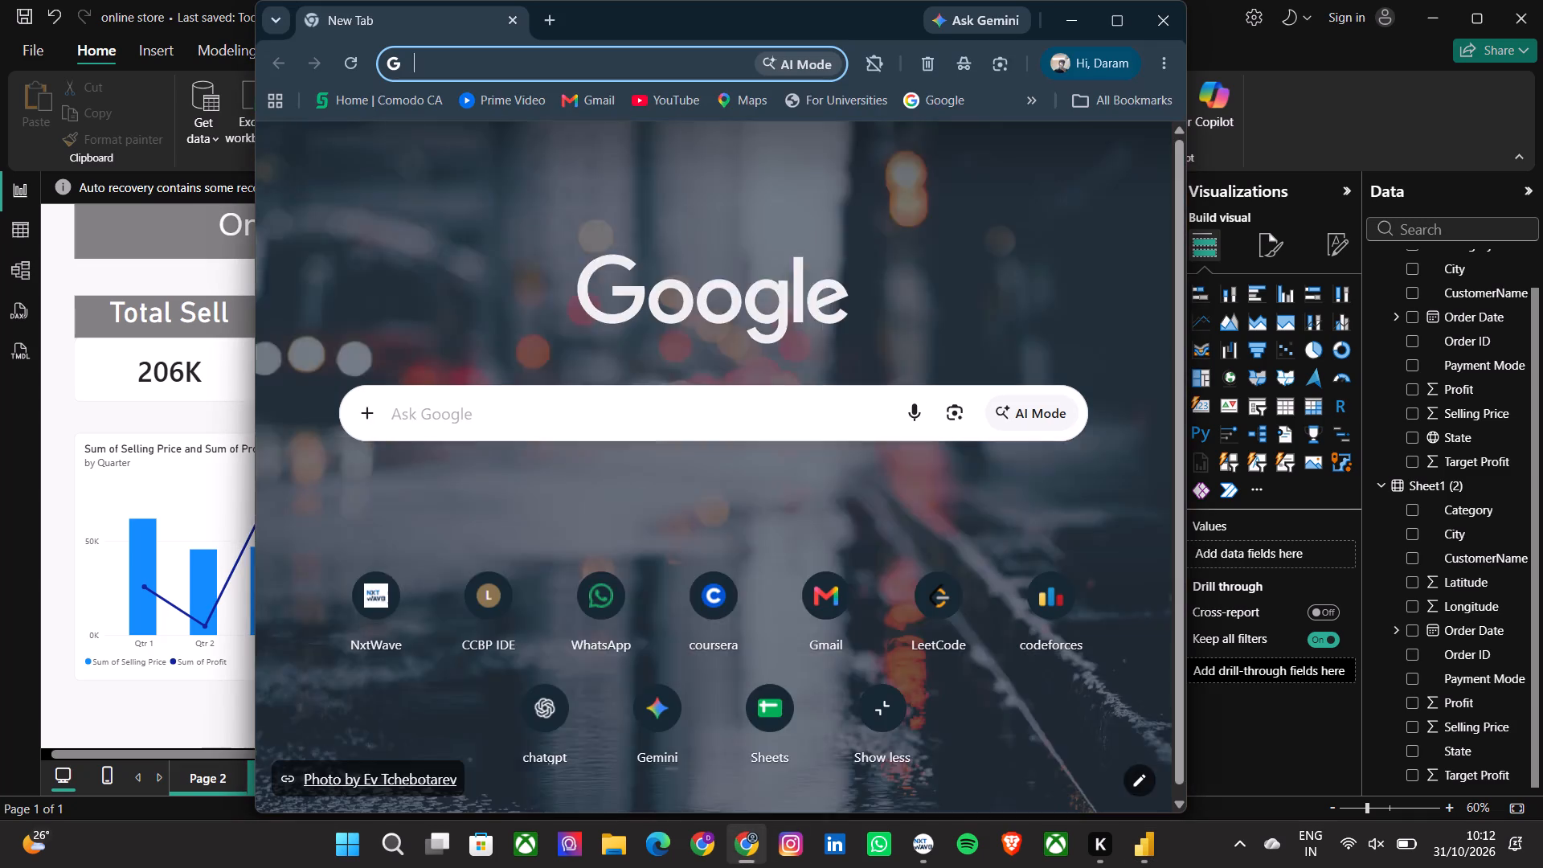
click(1102, 10)
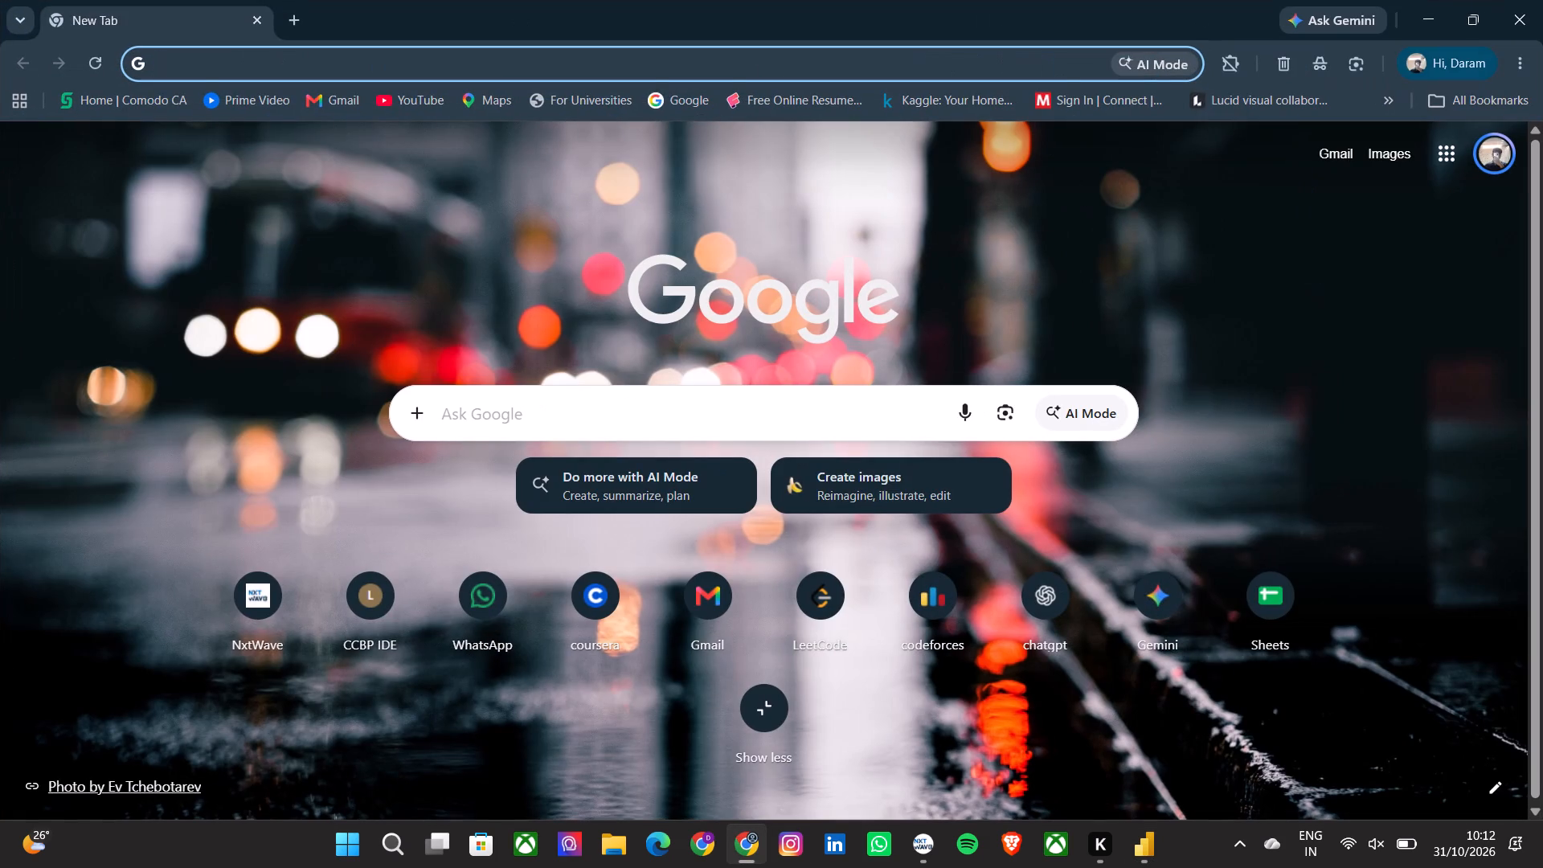
click(592, 600)
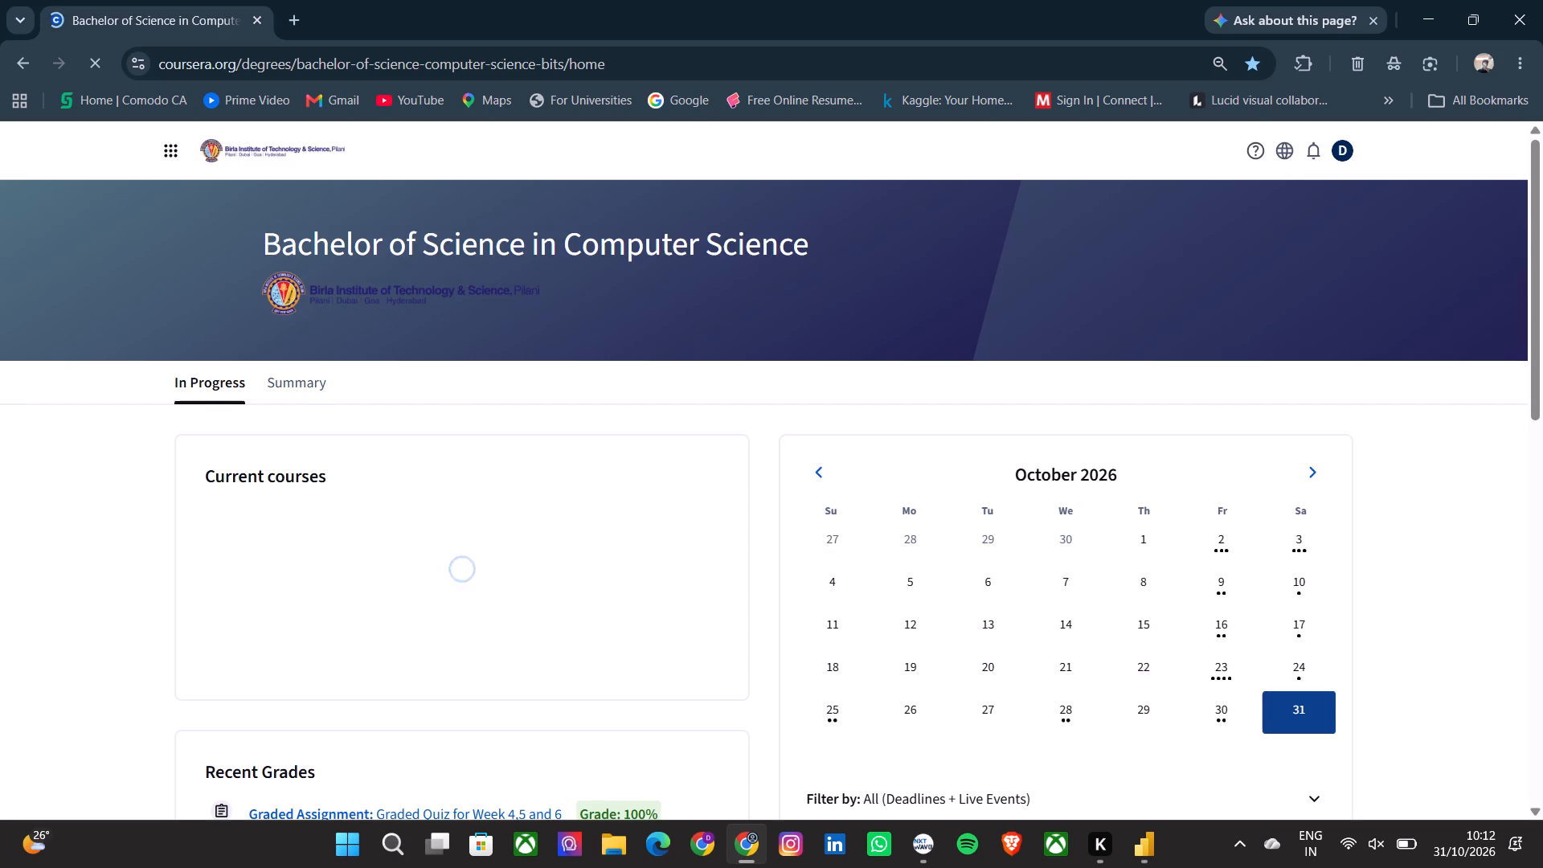
scroll(759, 560, down, 4)
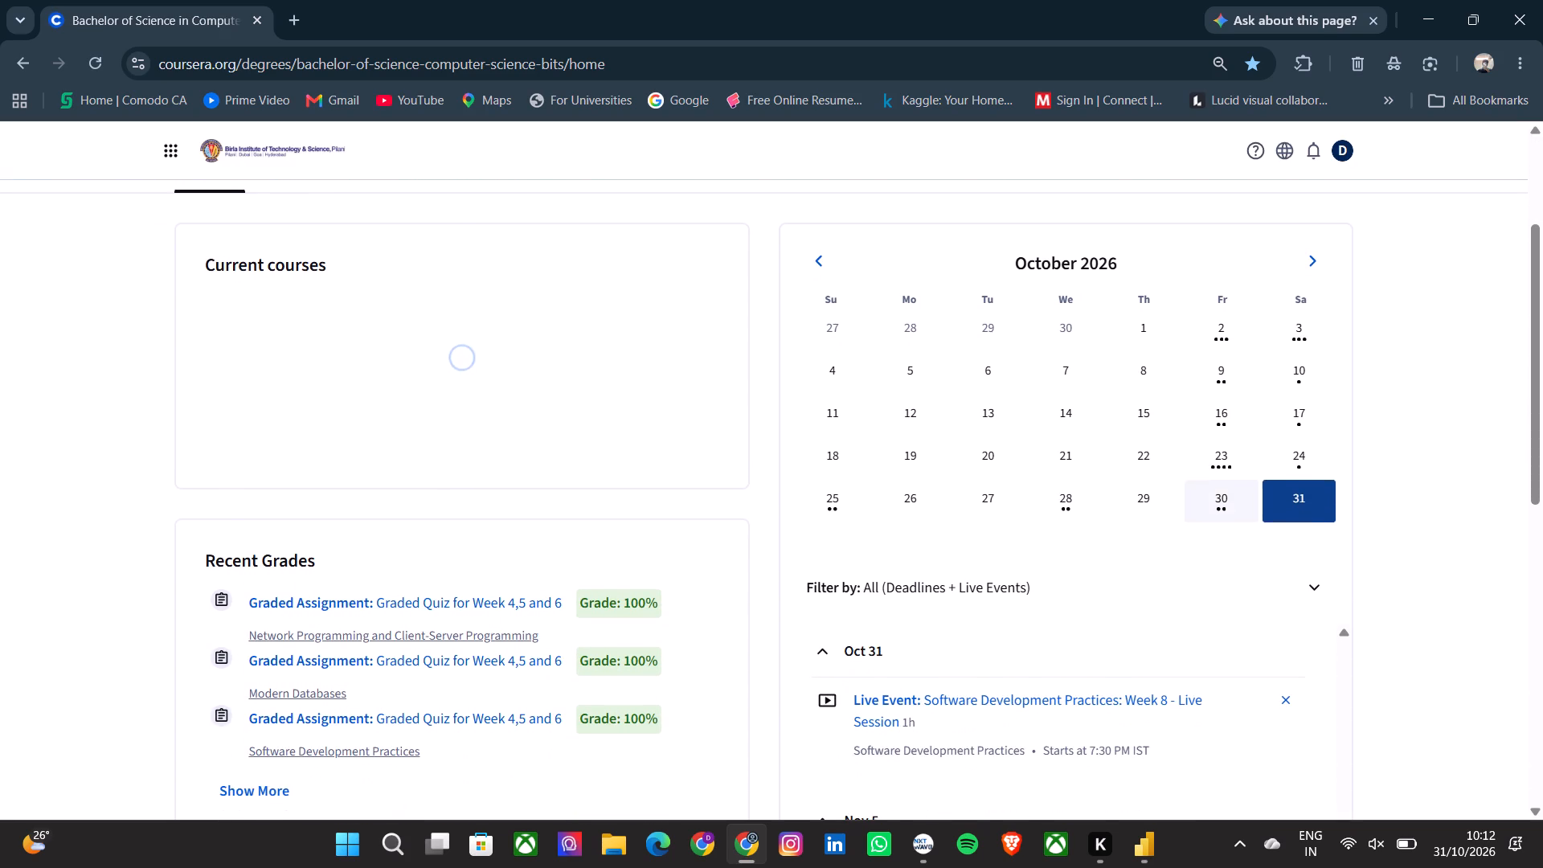
click(1315, 259)
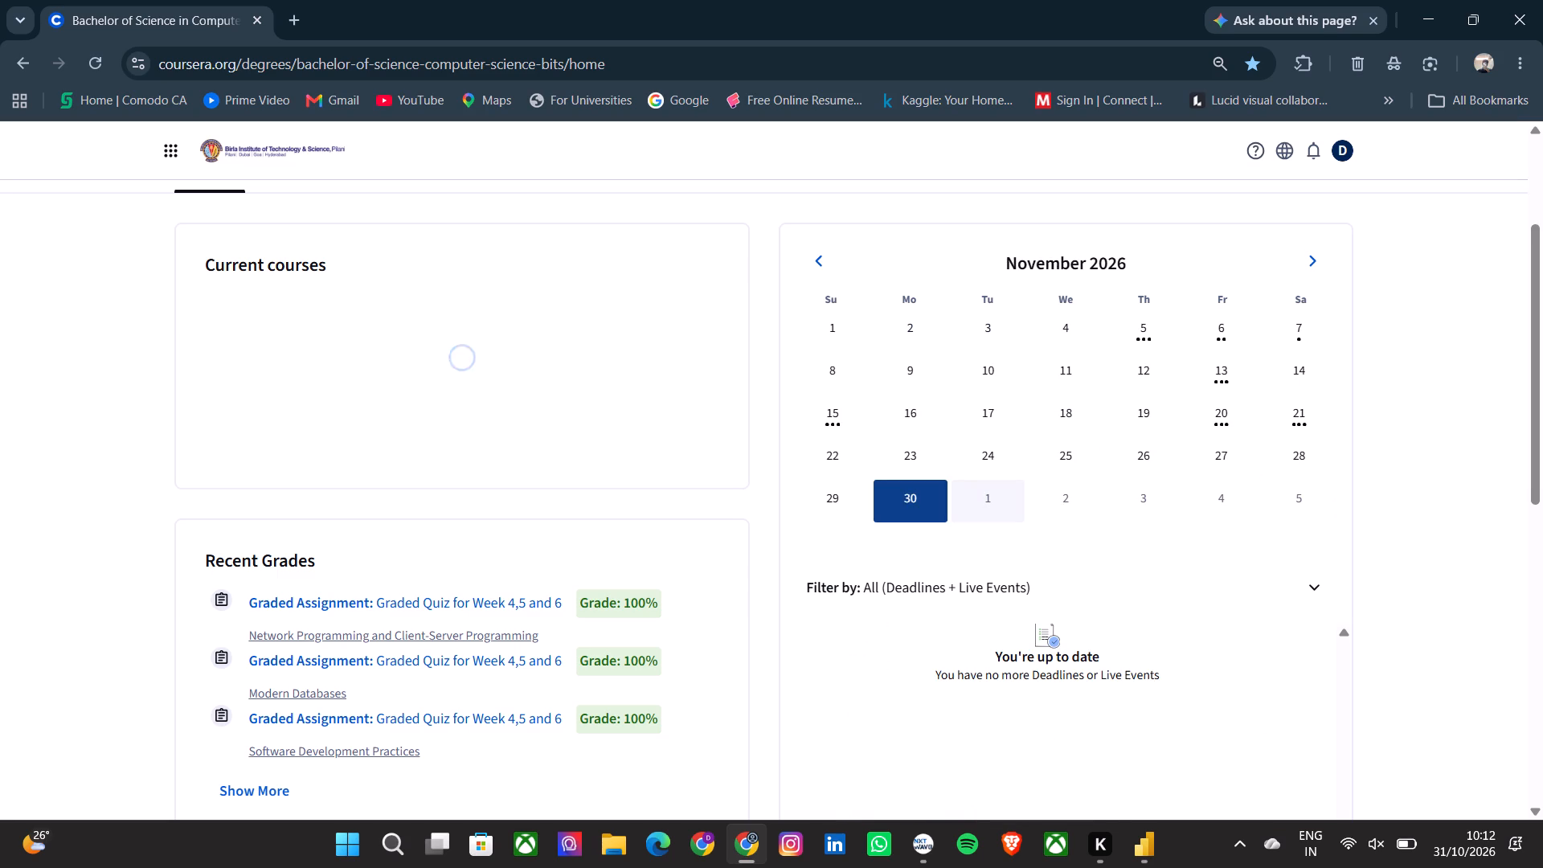
click(1175, 330)
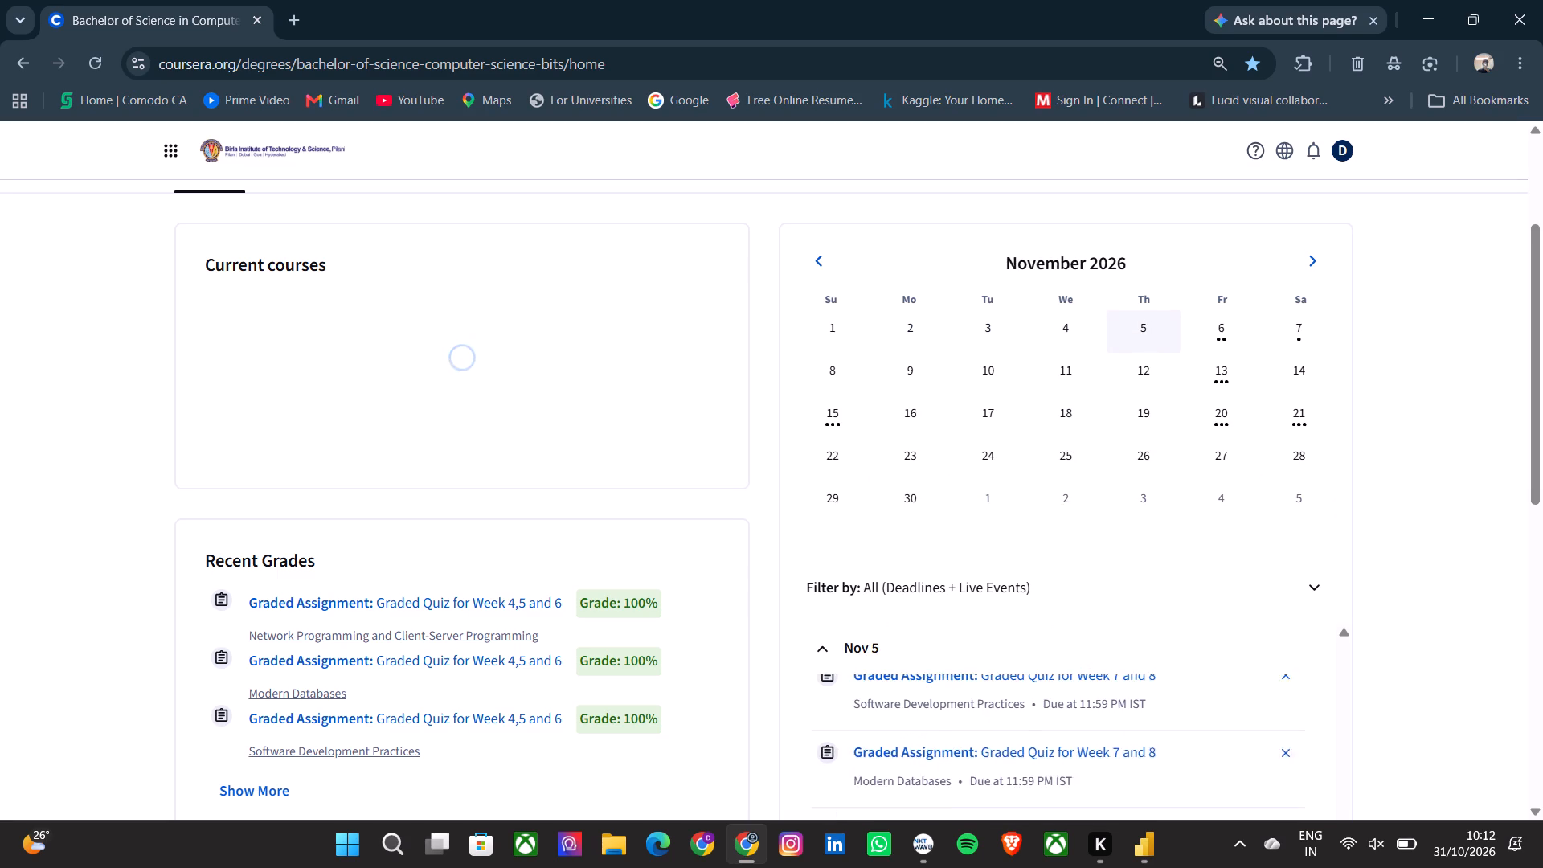
click(1209, 326)
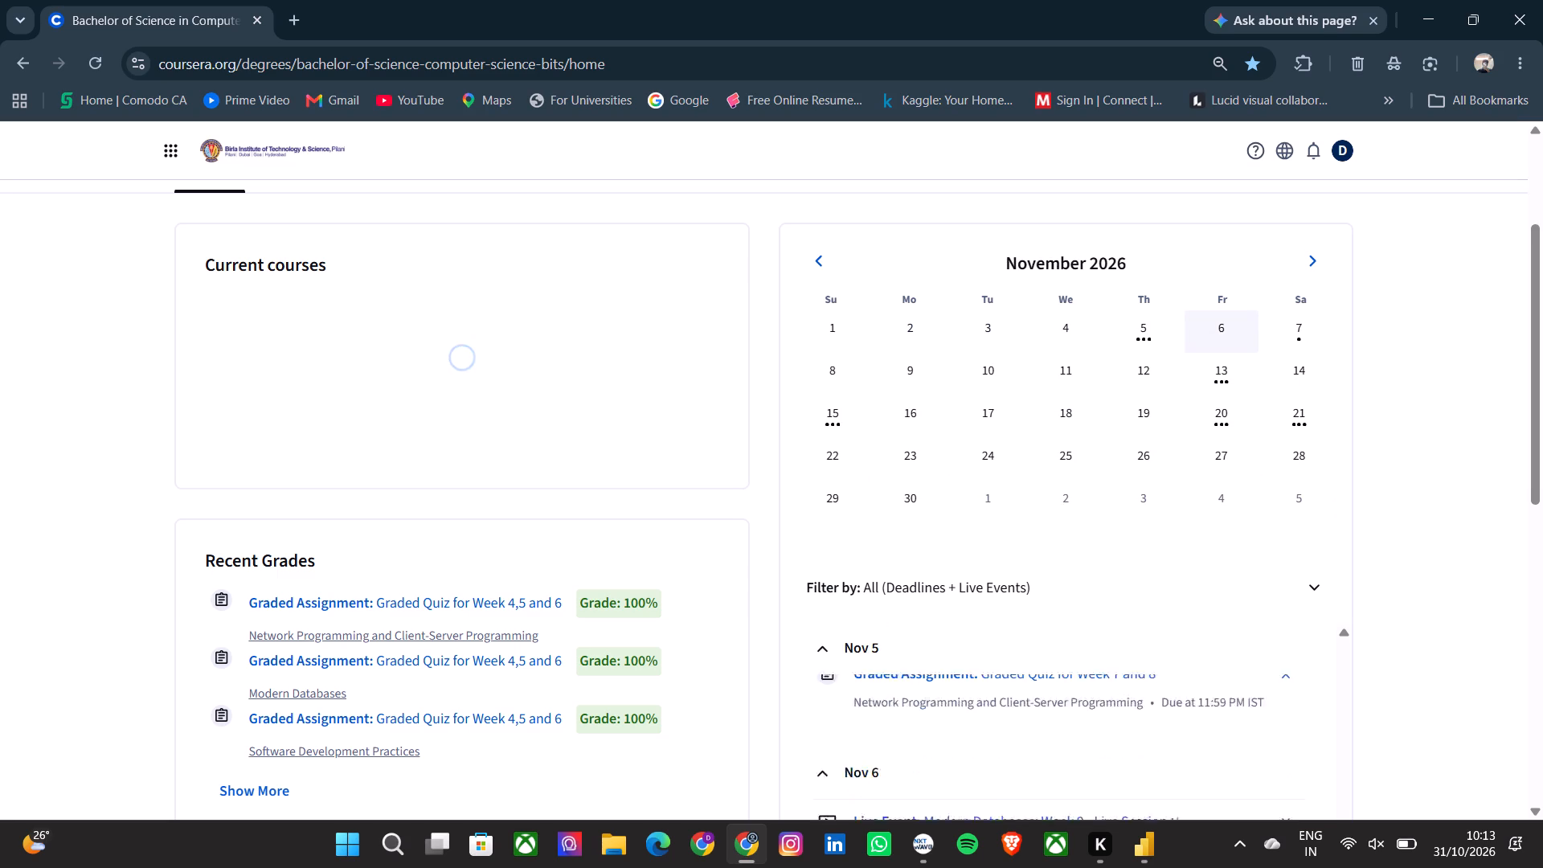
scroll(1542, 452, left, 1)
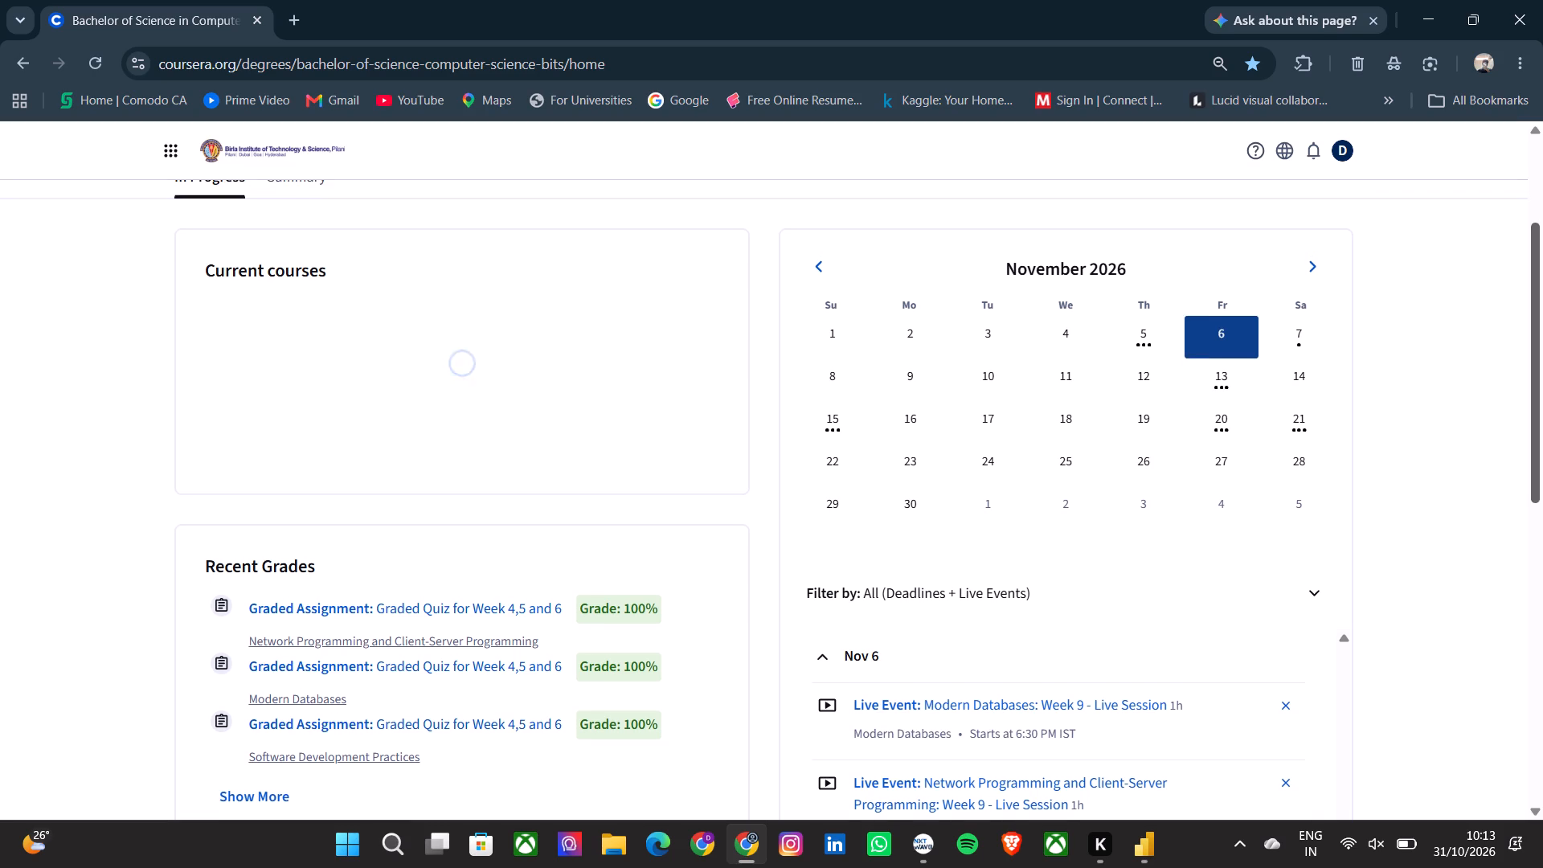
scroll(1542, 452, left, 1)
Filter the Coursera calendar to Deadlines and review November 5, 15, 20, 21, 22 and 23.
click(1308, 597)
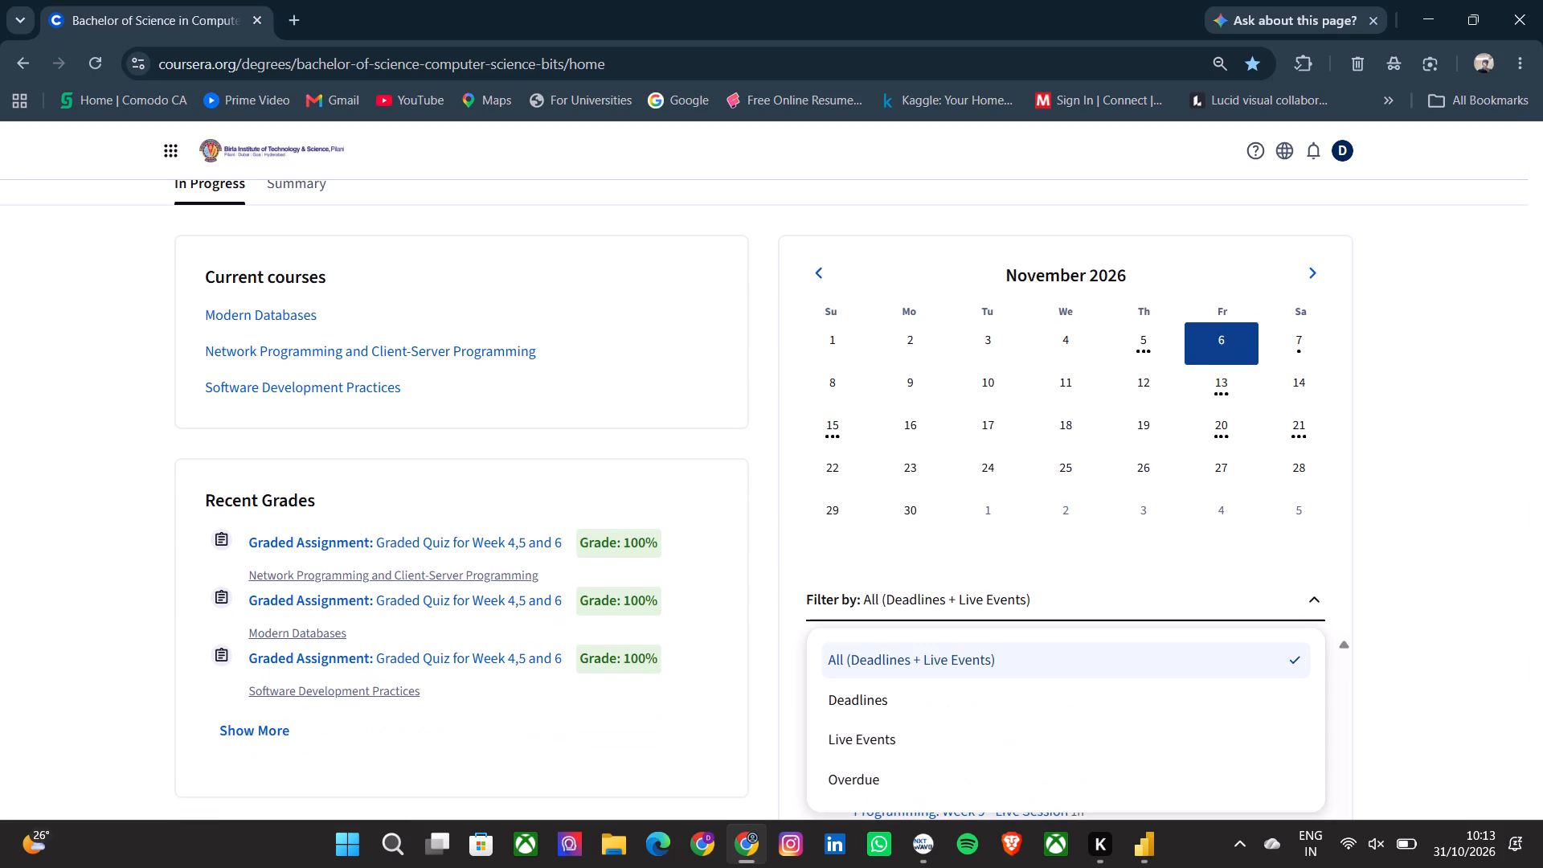
click(1013, 714)
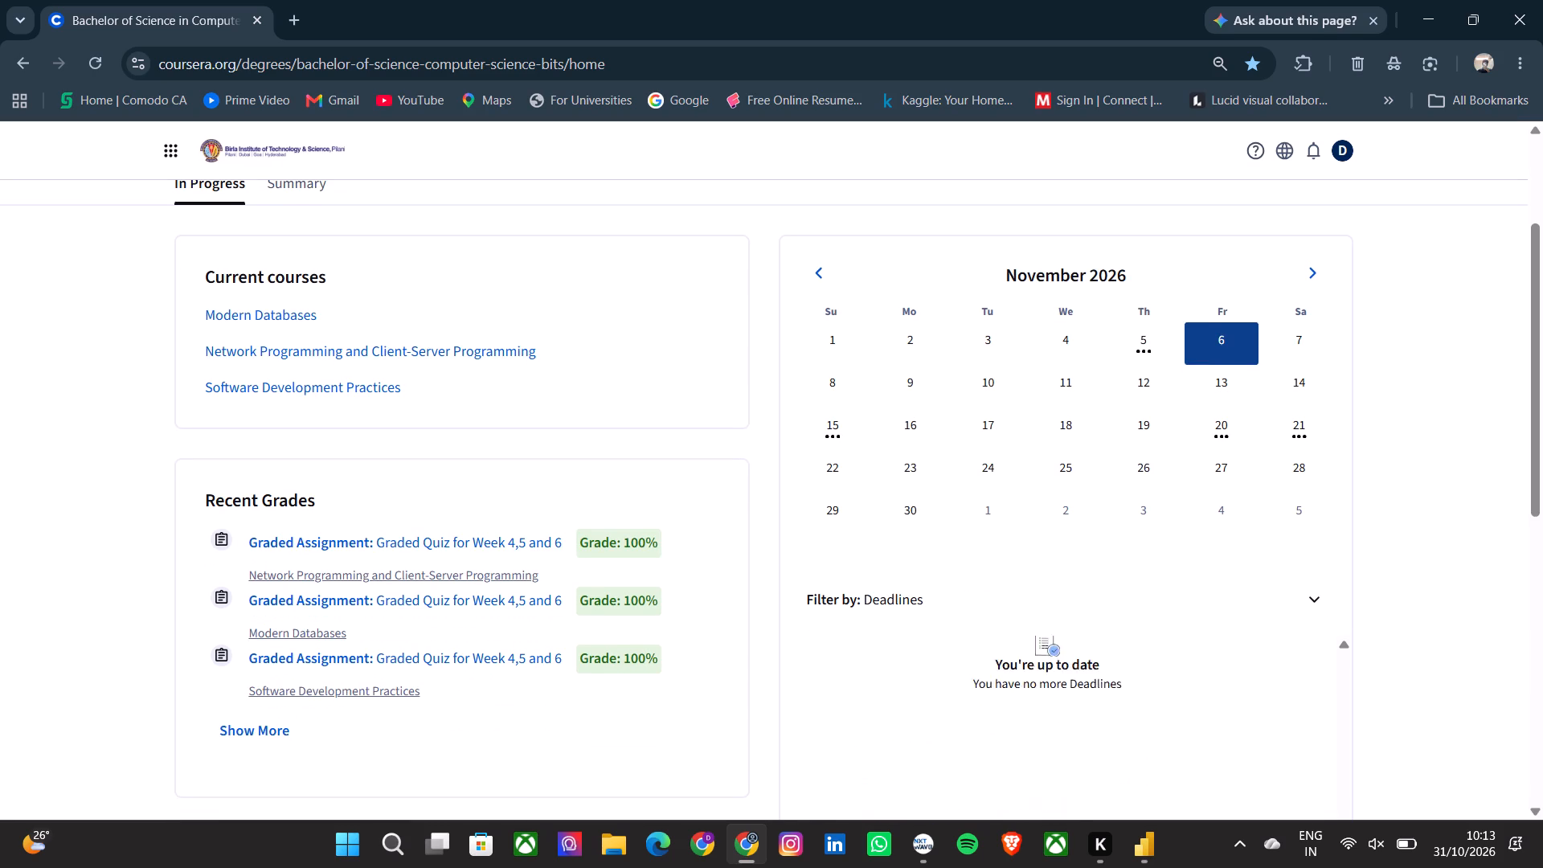
click(1147, 337)
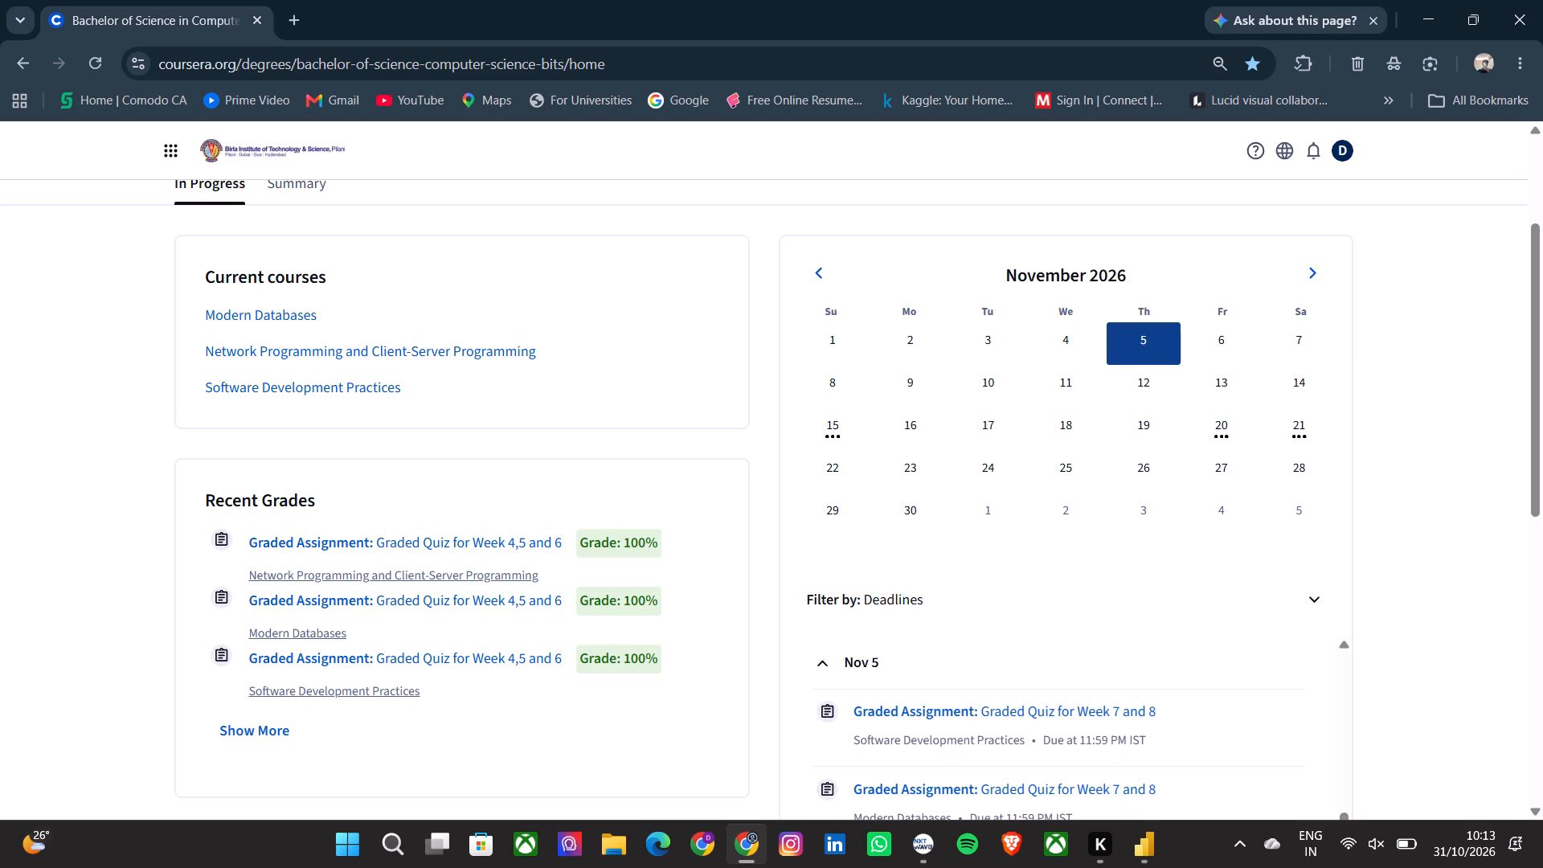
click(831, 416)
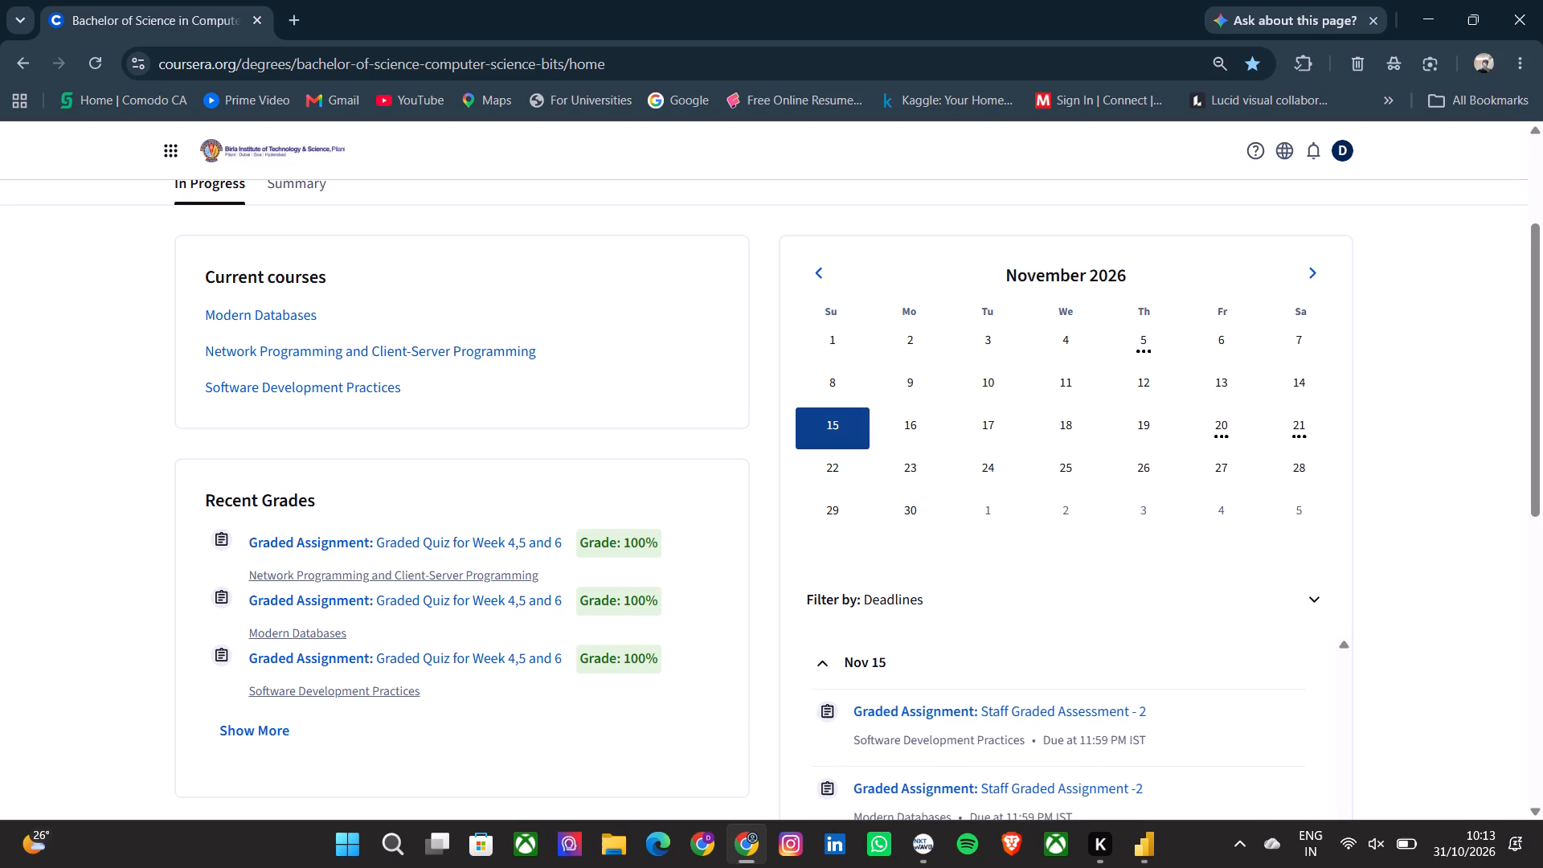
click(1224, 419)
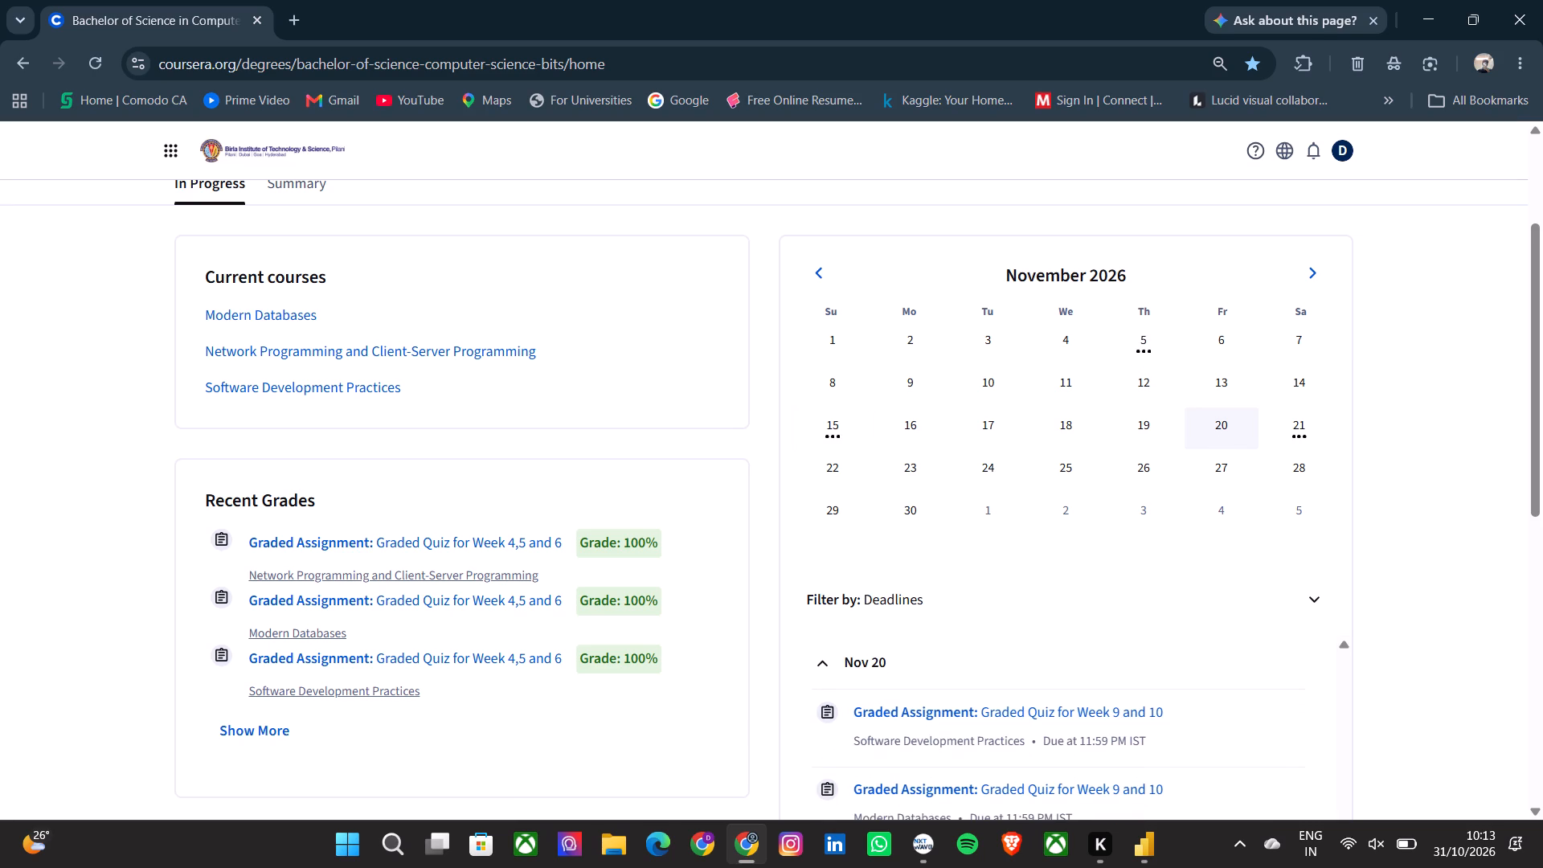
scroll(1376, 437, down, 1)
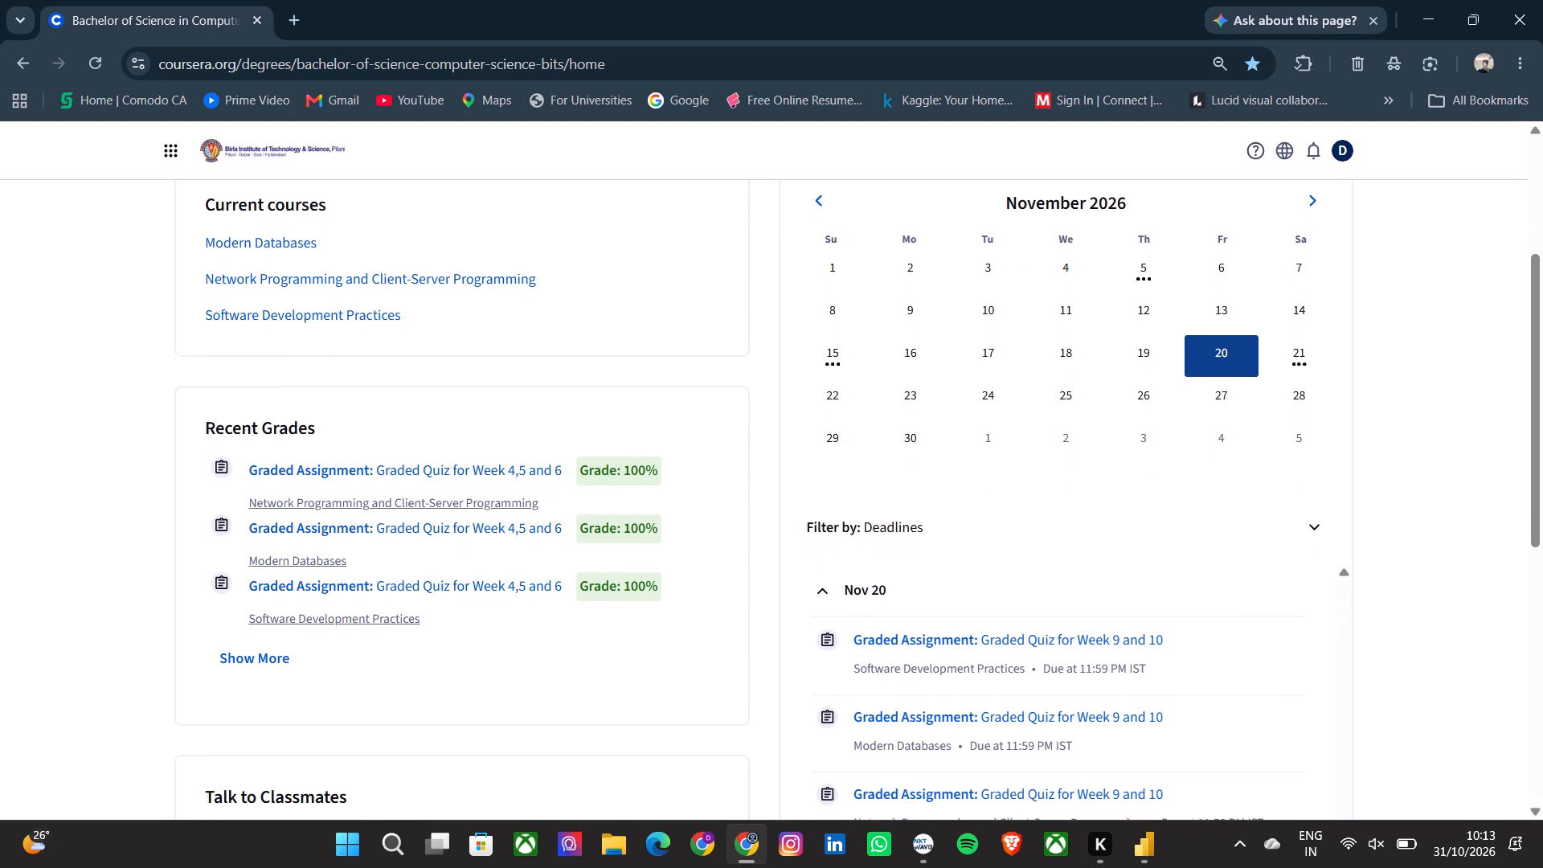
scroll(1376, 437, down, 1)
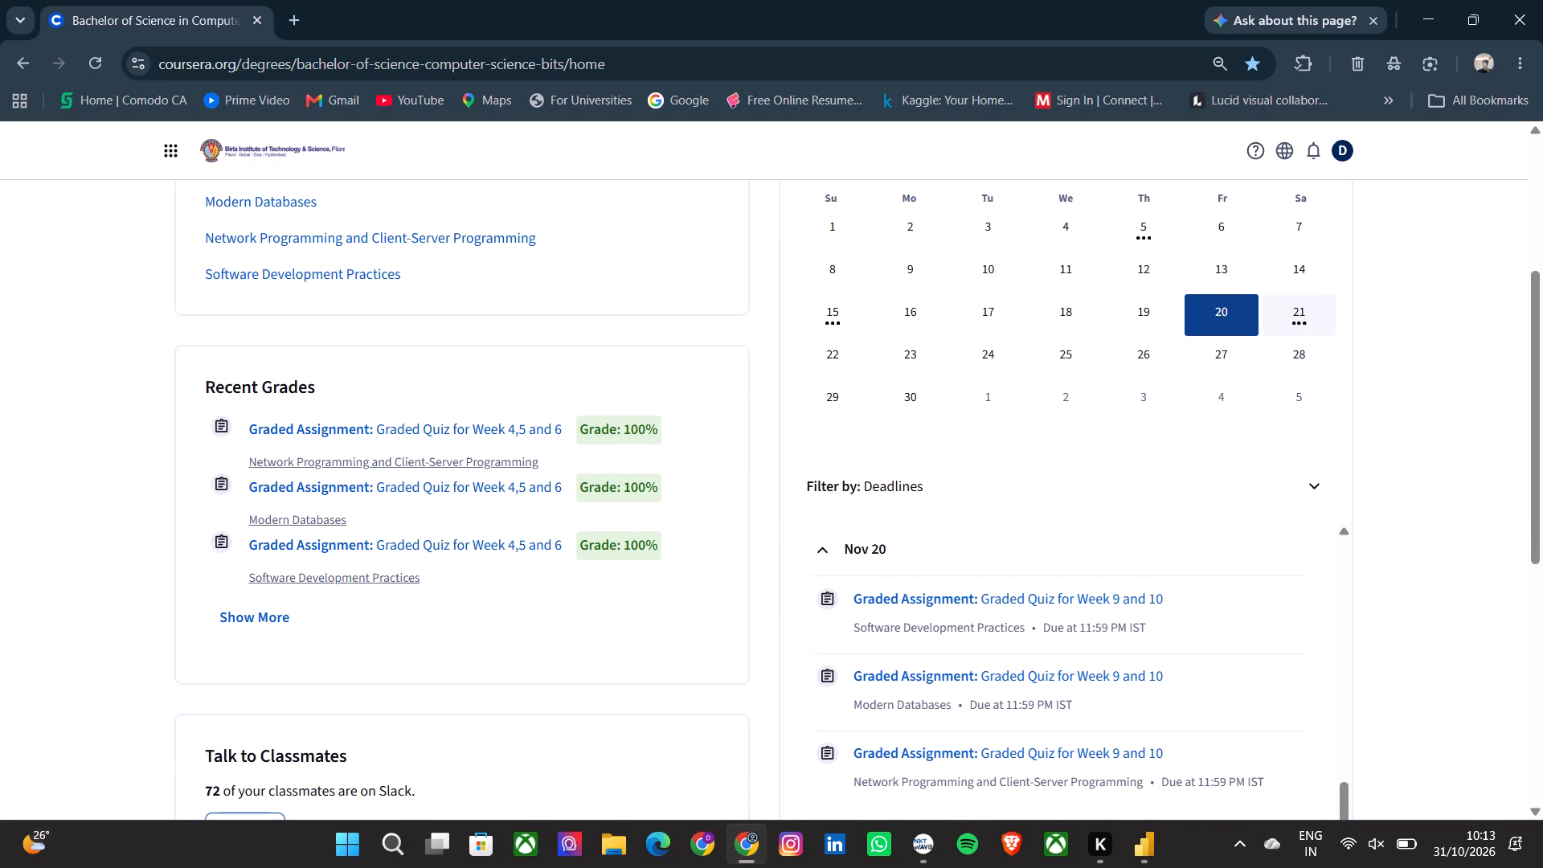
click(1301, 304)
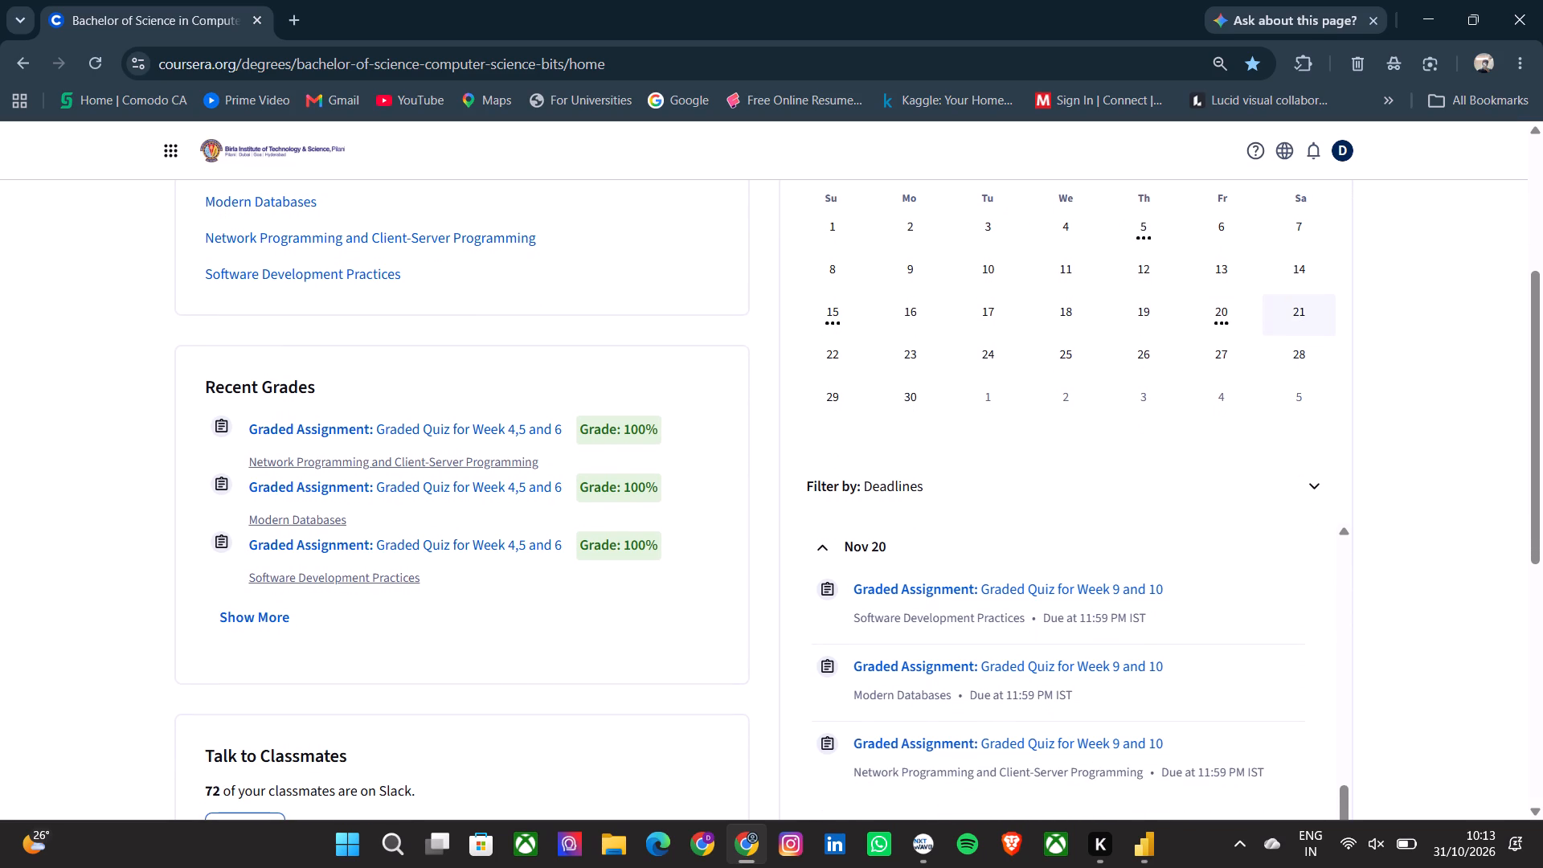
click(850, 362)
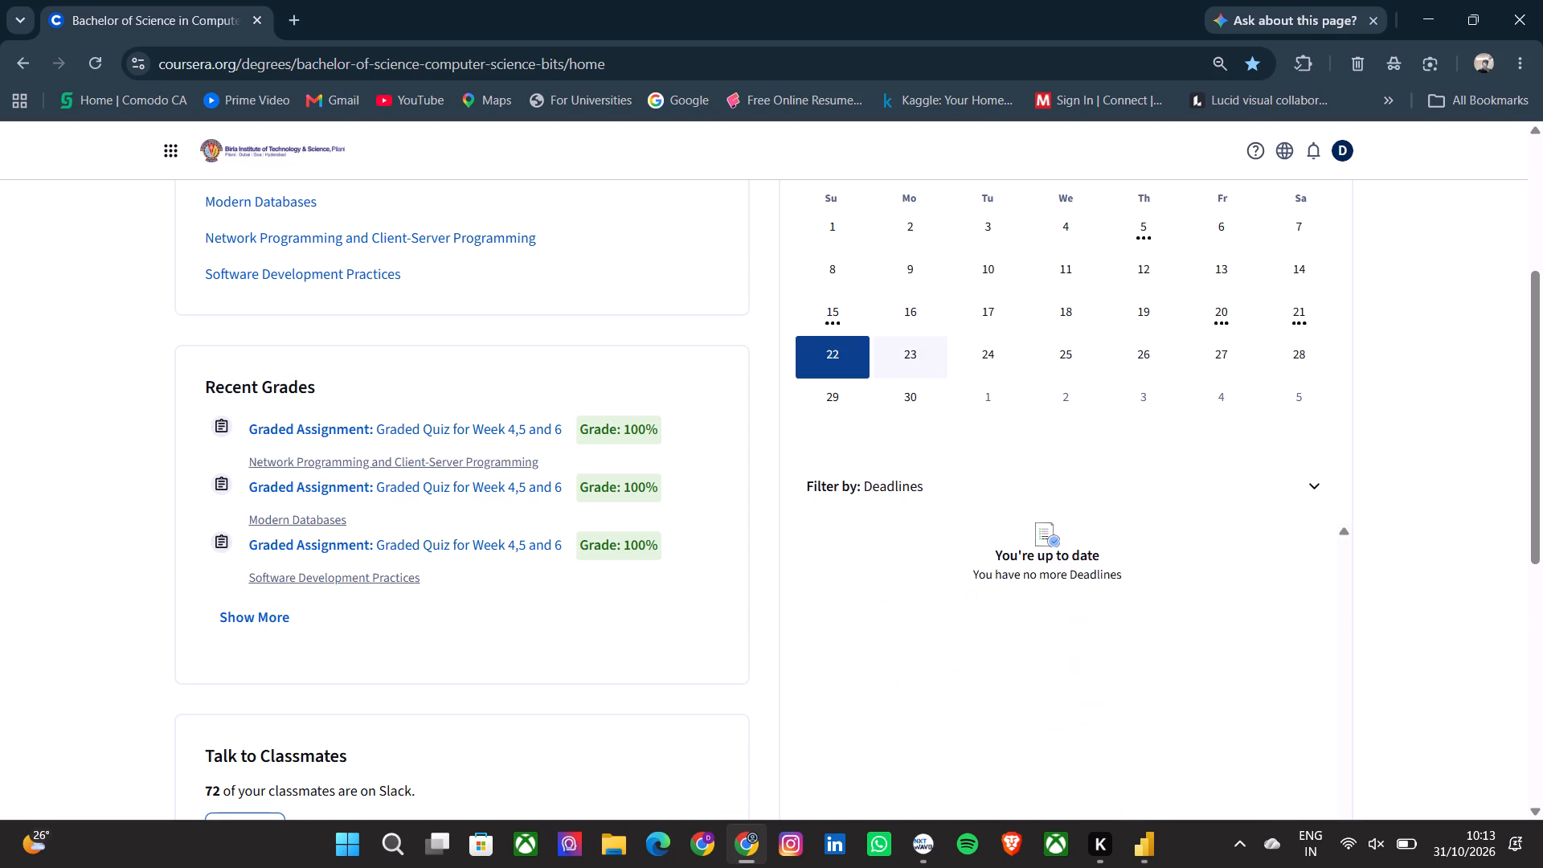
click(908, 356)
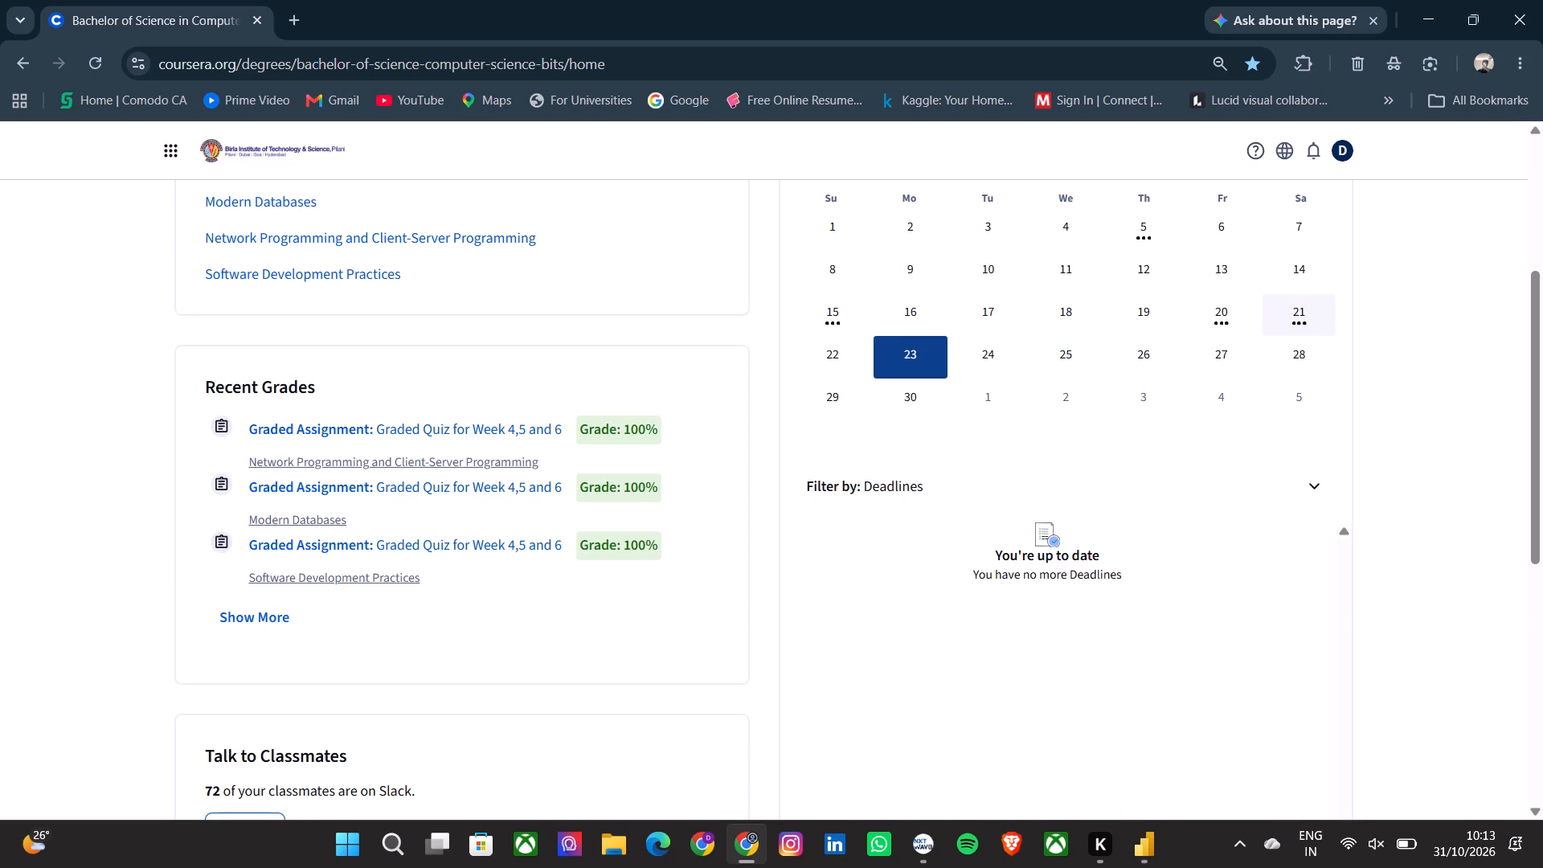
click(1295, 302)
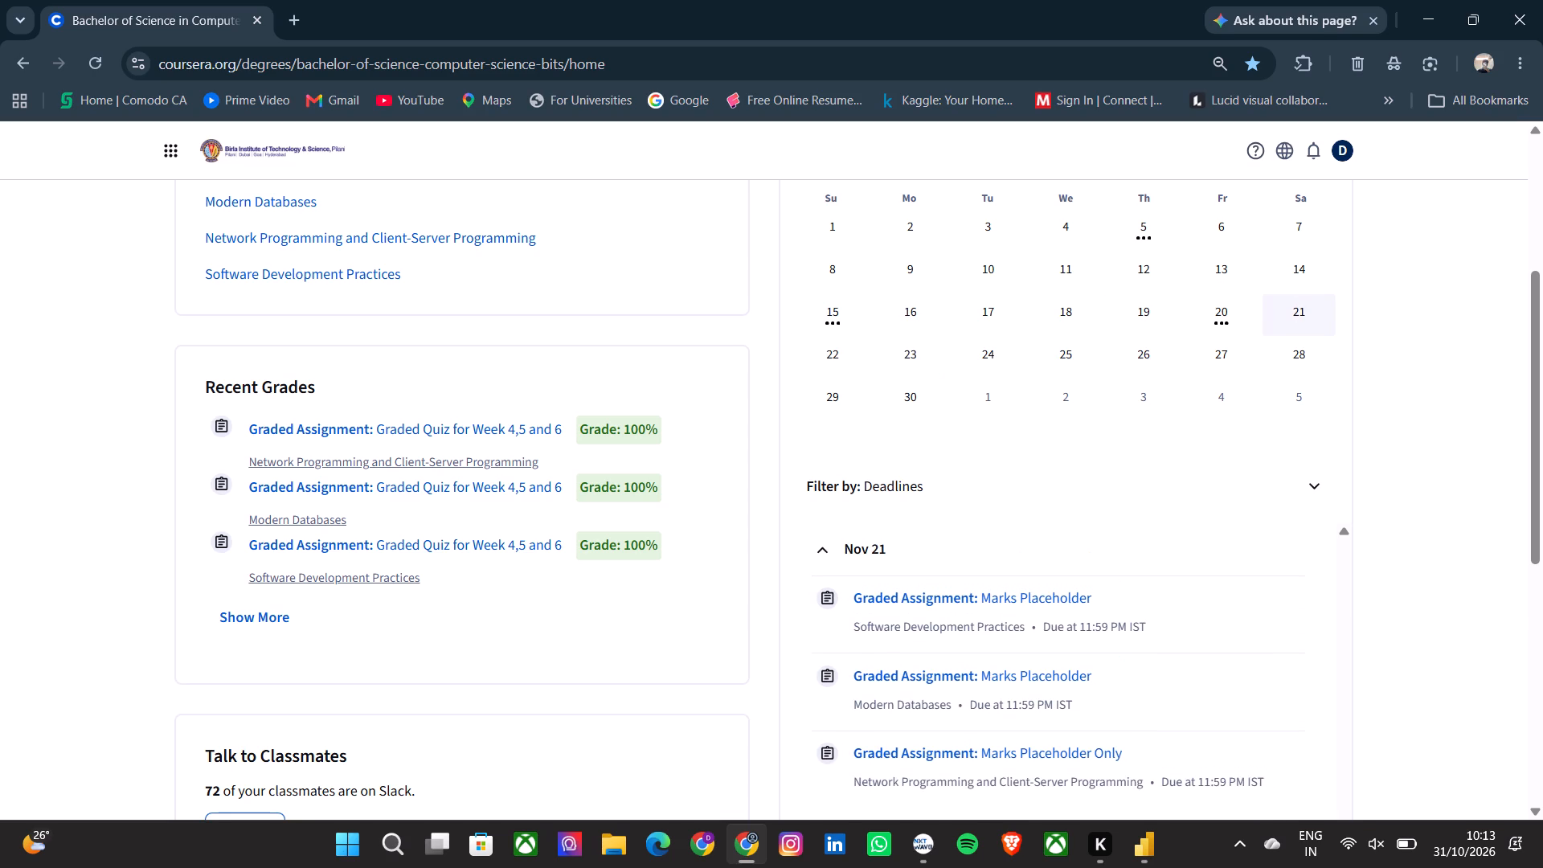
click(1426, 338)
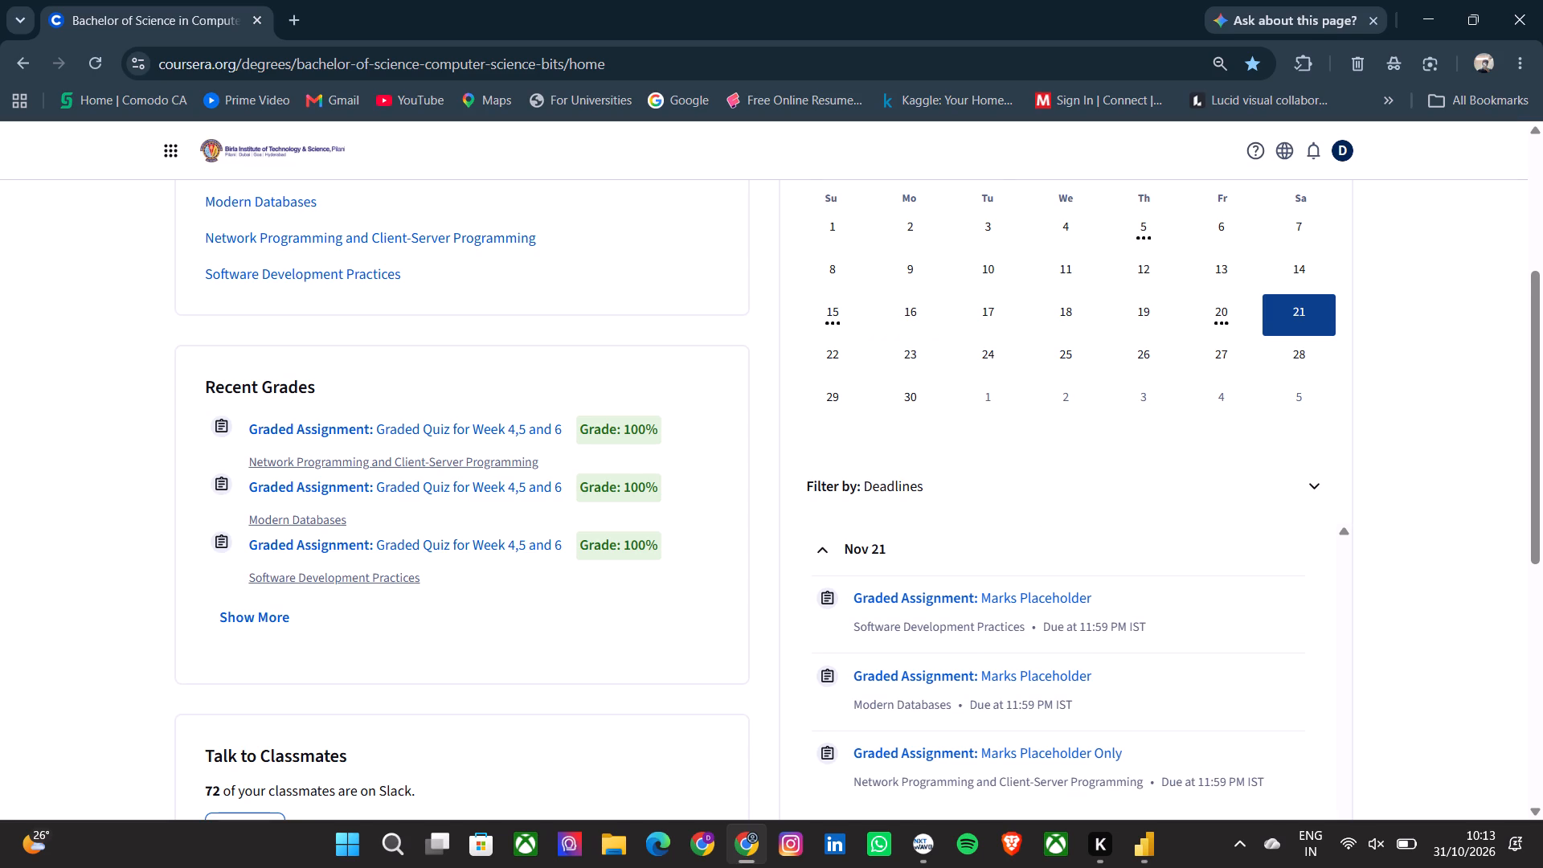
scroll(1380, 391, up, 1)
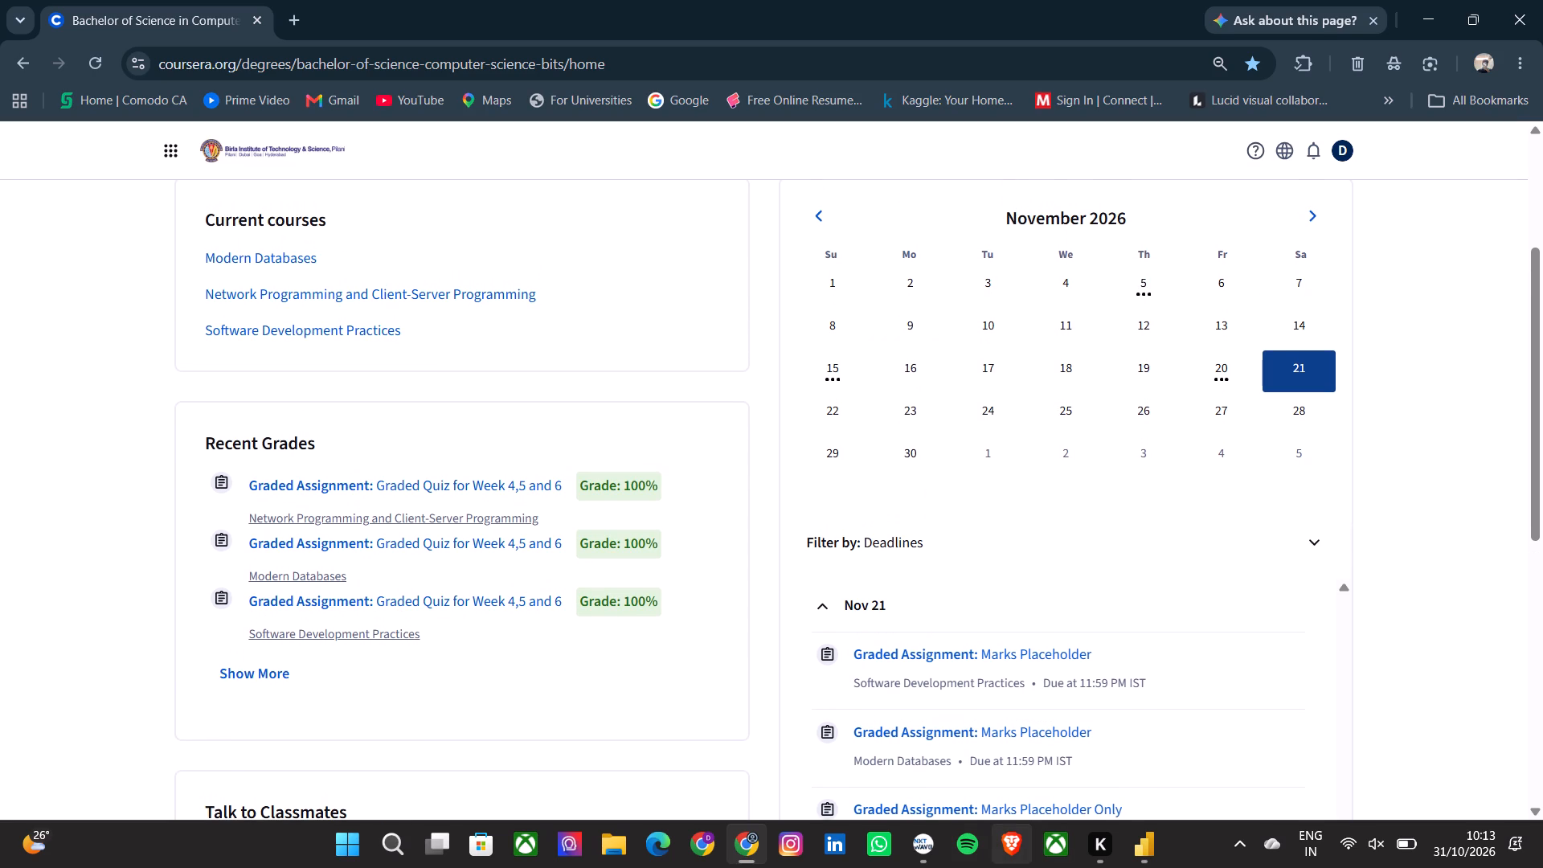
Back in Power BI, try orange as the Selling Price by State map's default fill colour, and settle on a light pink.
click(1156, 833)
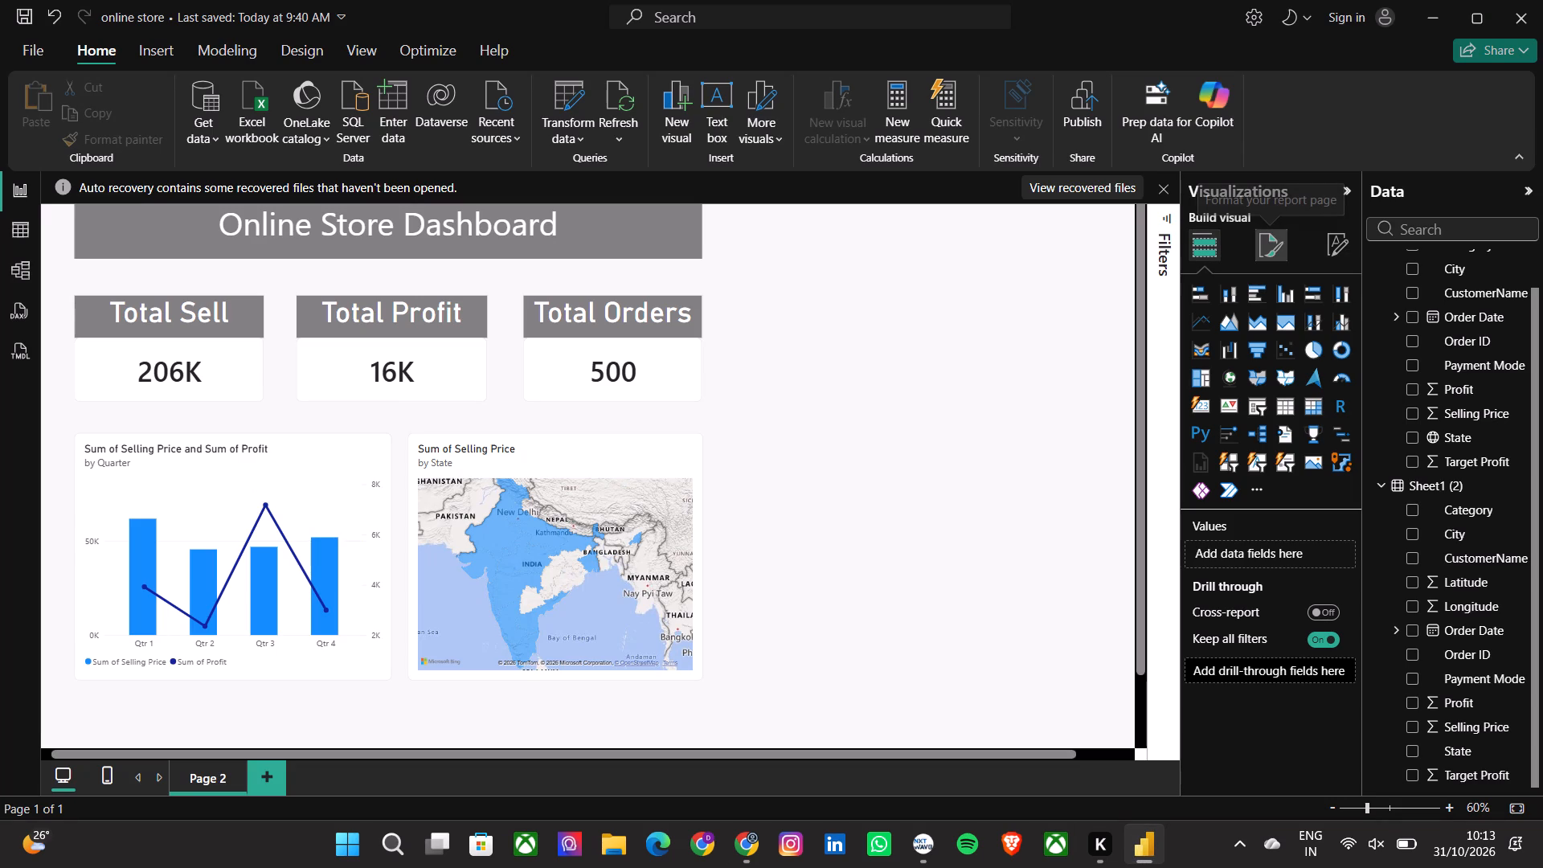
click(621, 597)
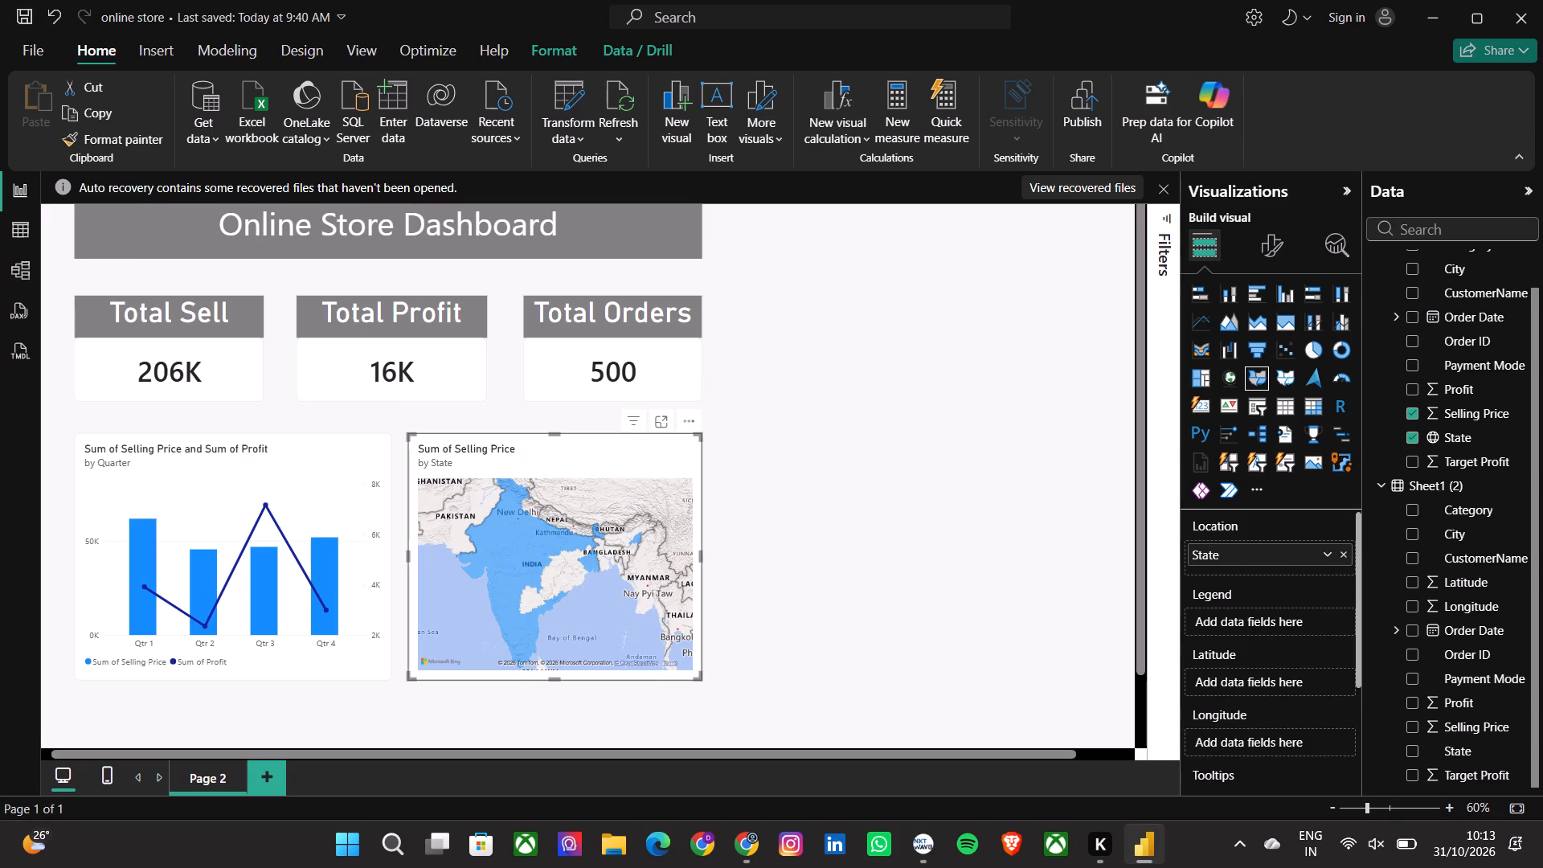
click(1285, 251)
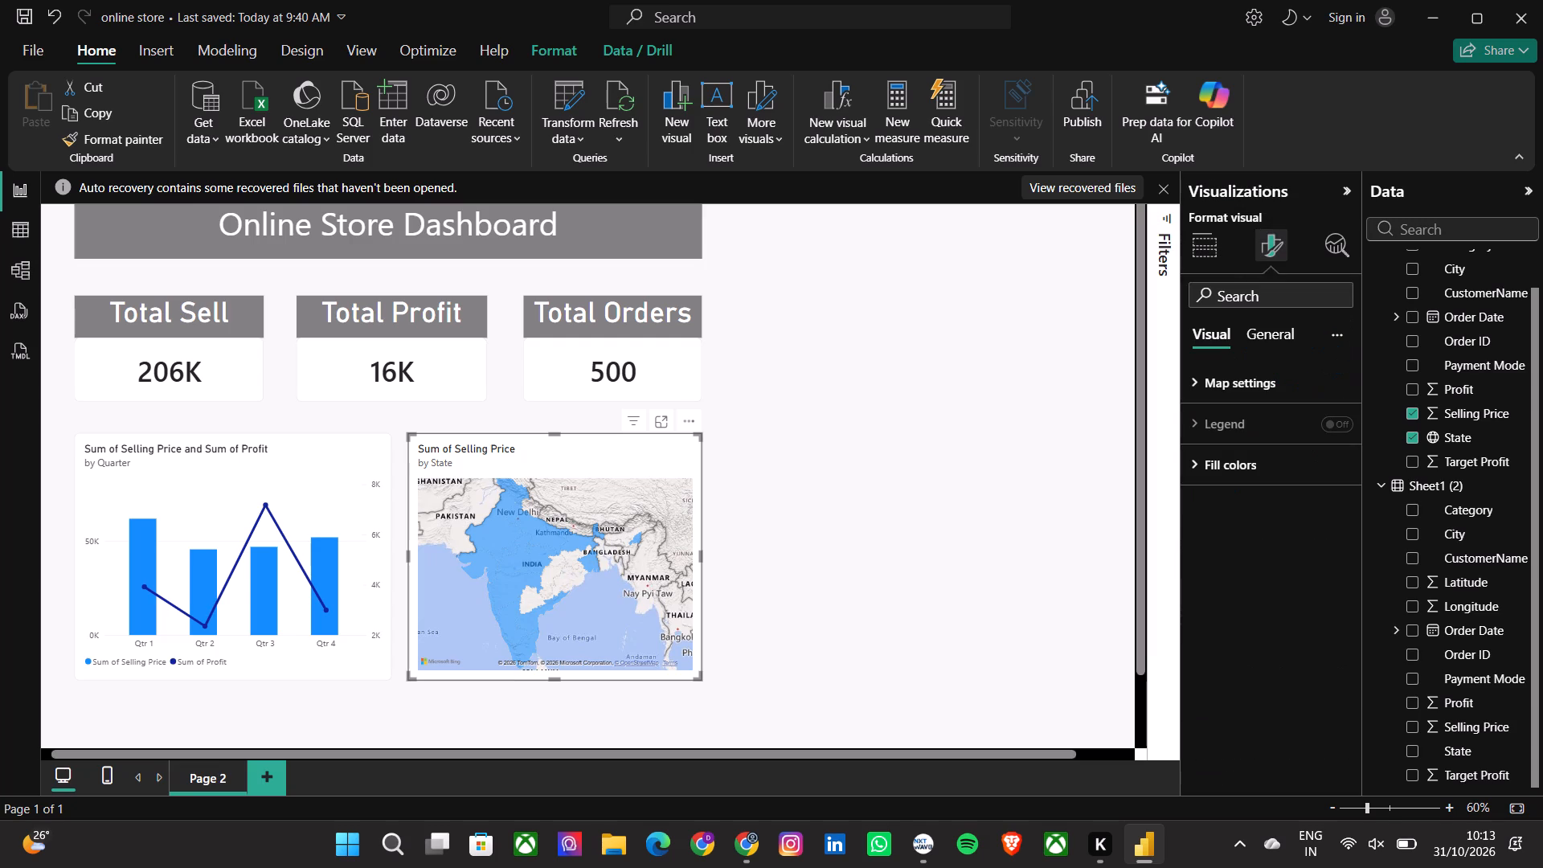
click(1236, 387)
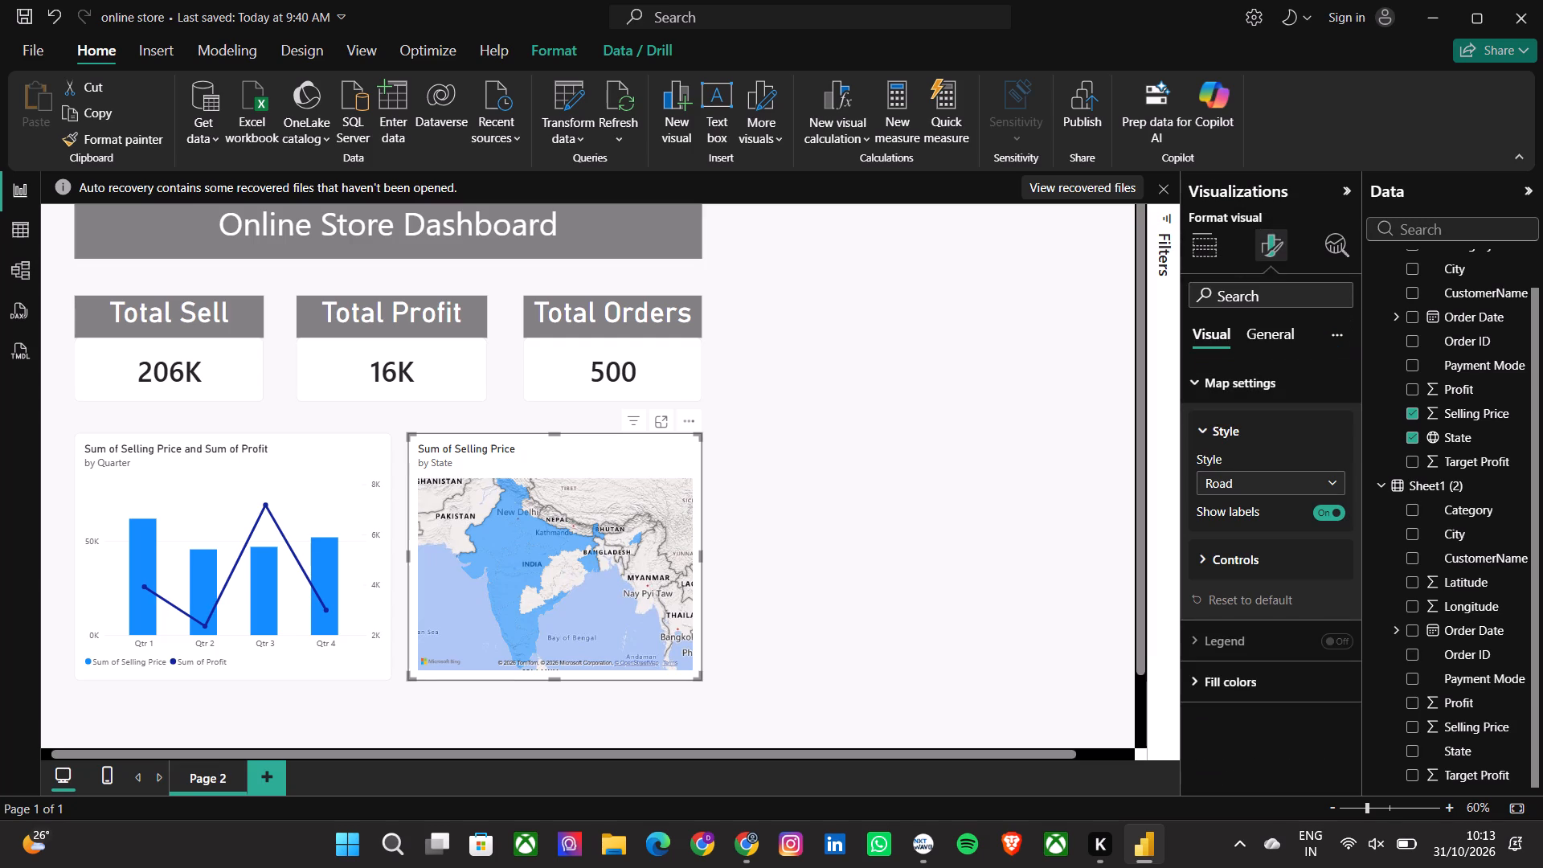
click(1236, 682)
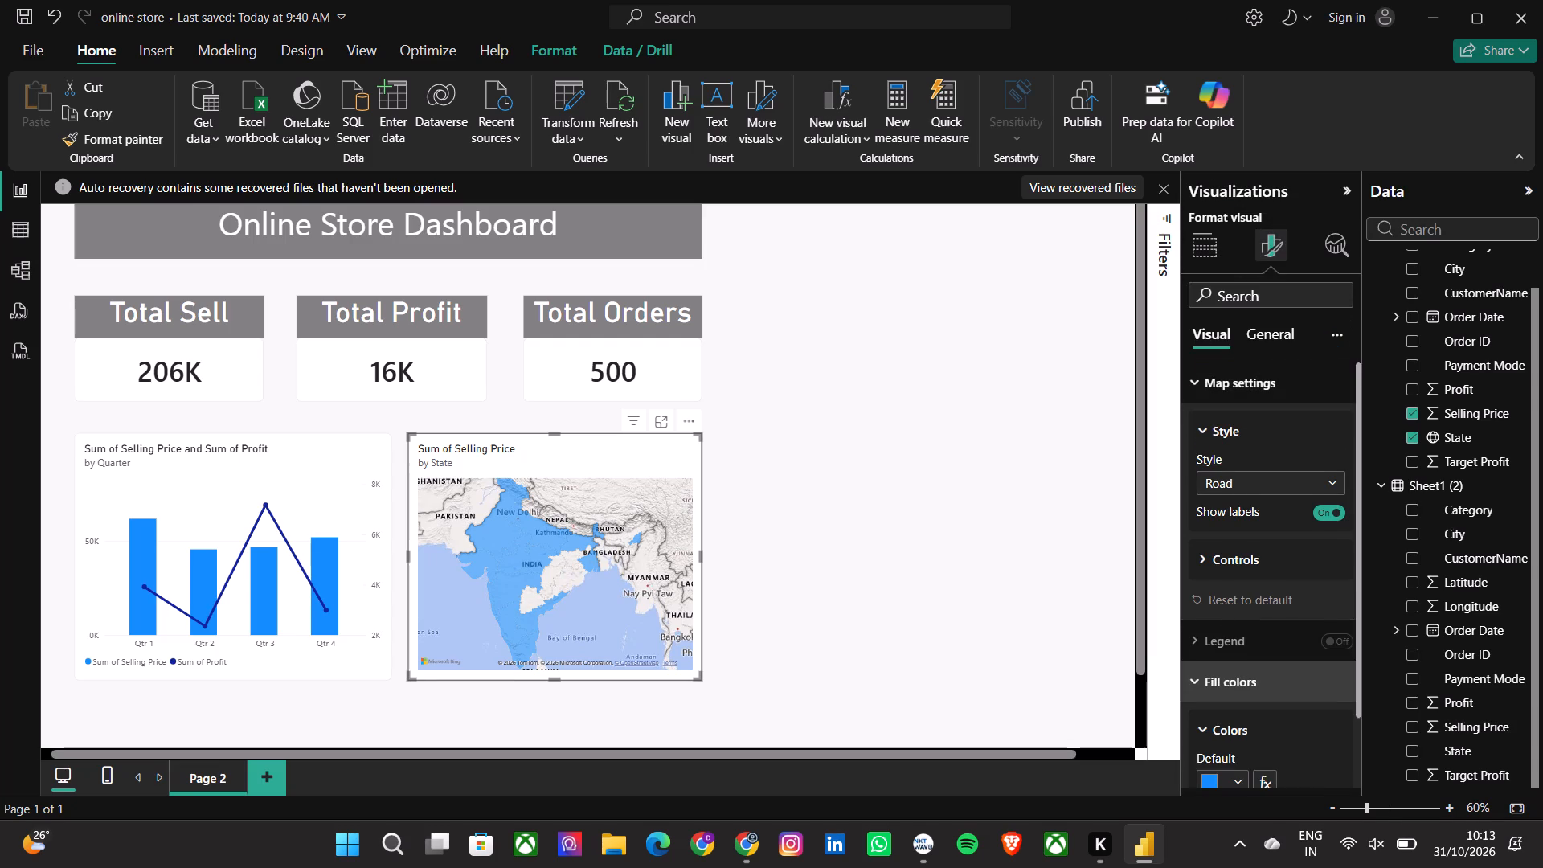
scroll(1236, 682, down, 2)
click(1236, 695)
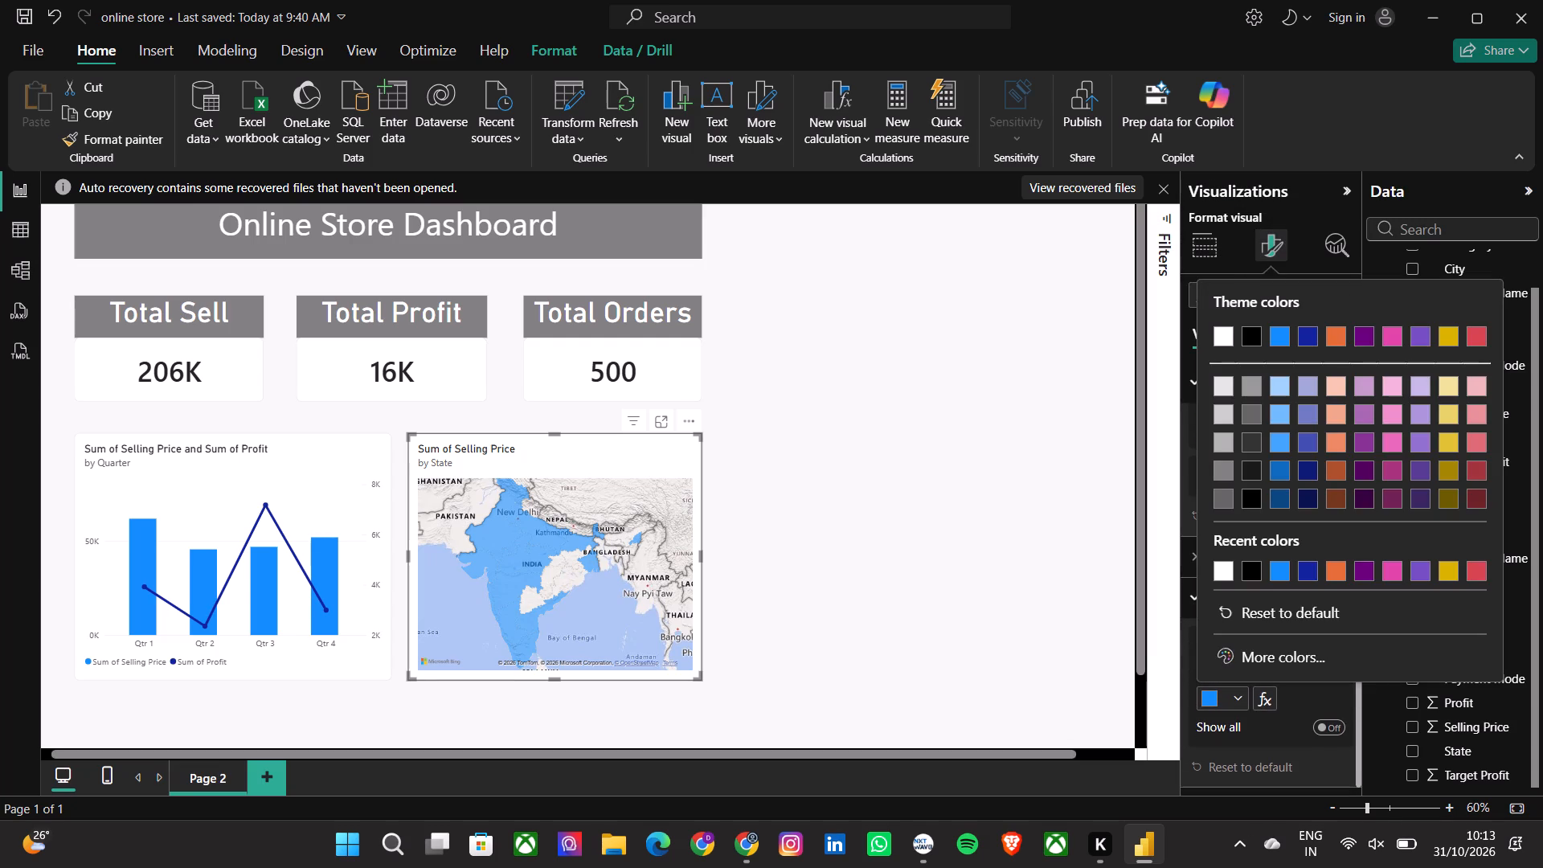
click(1330, 577)
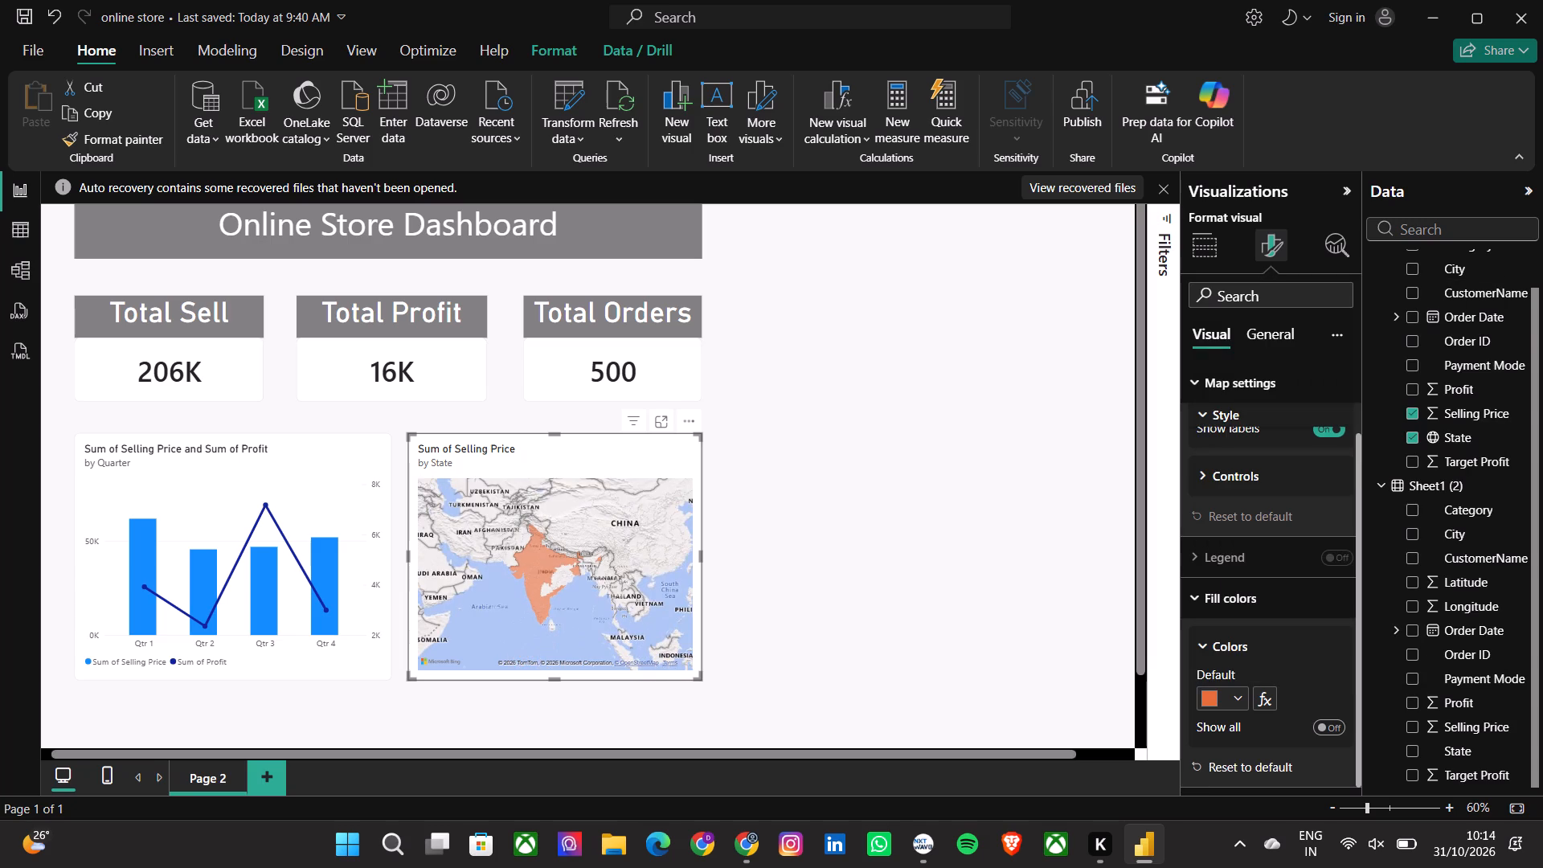
click(1232, 706)
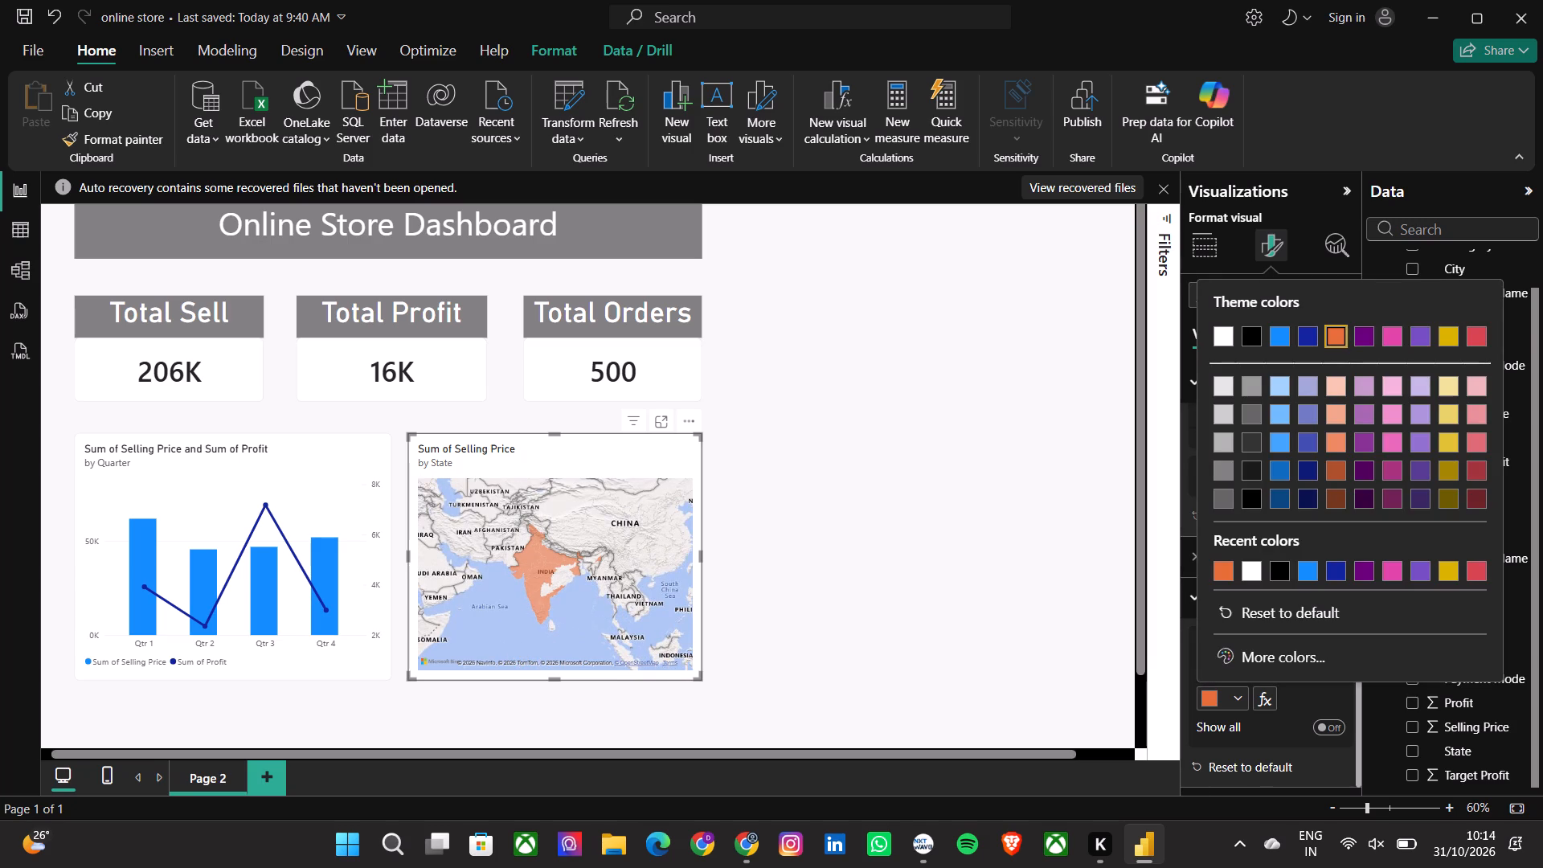
click(1388, 445)
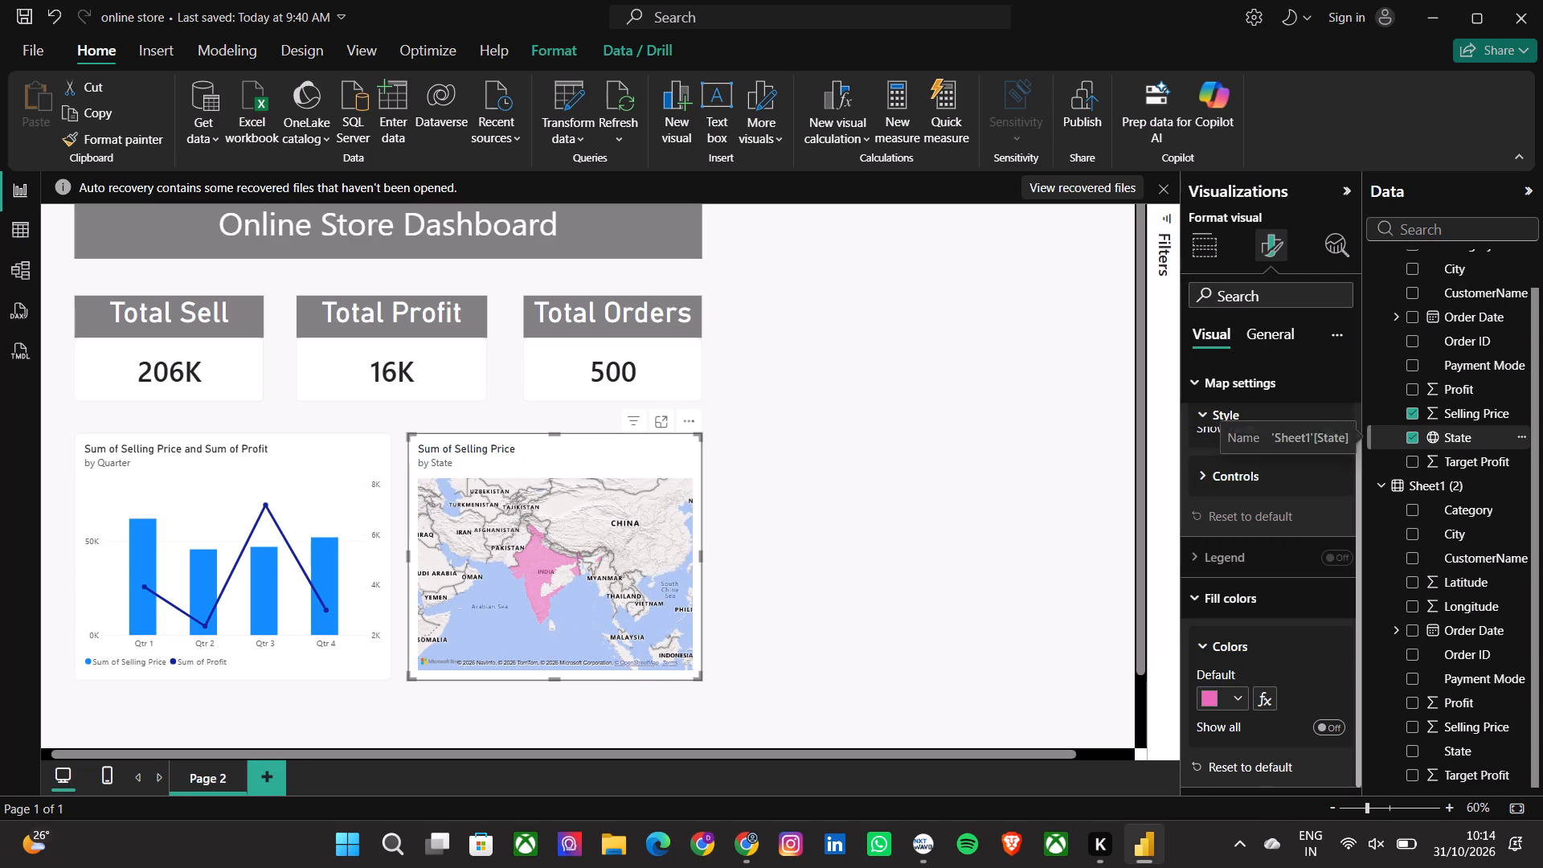
click(1054, 486)
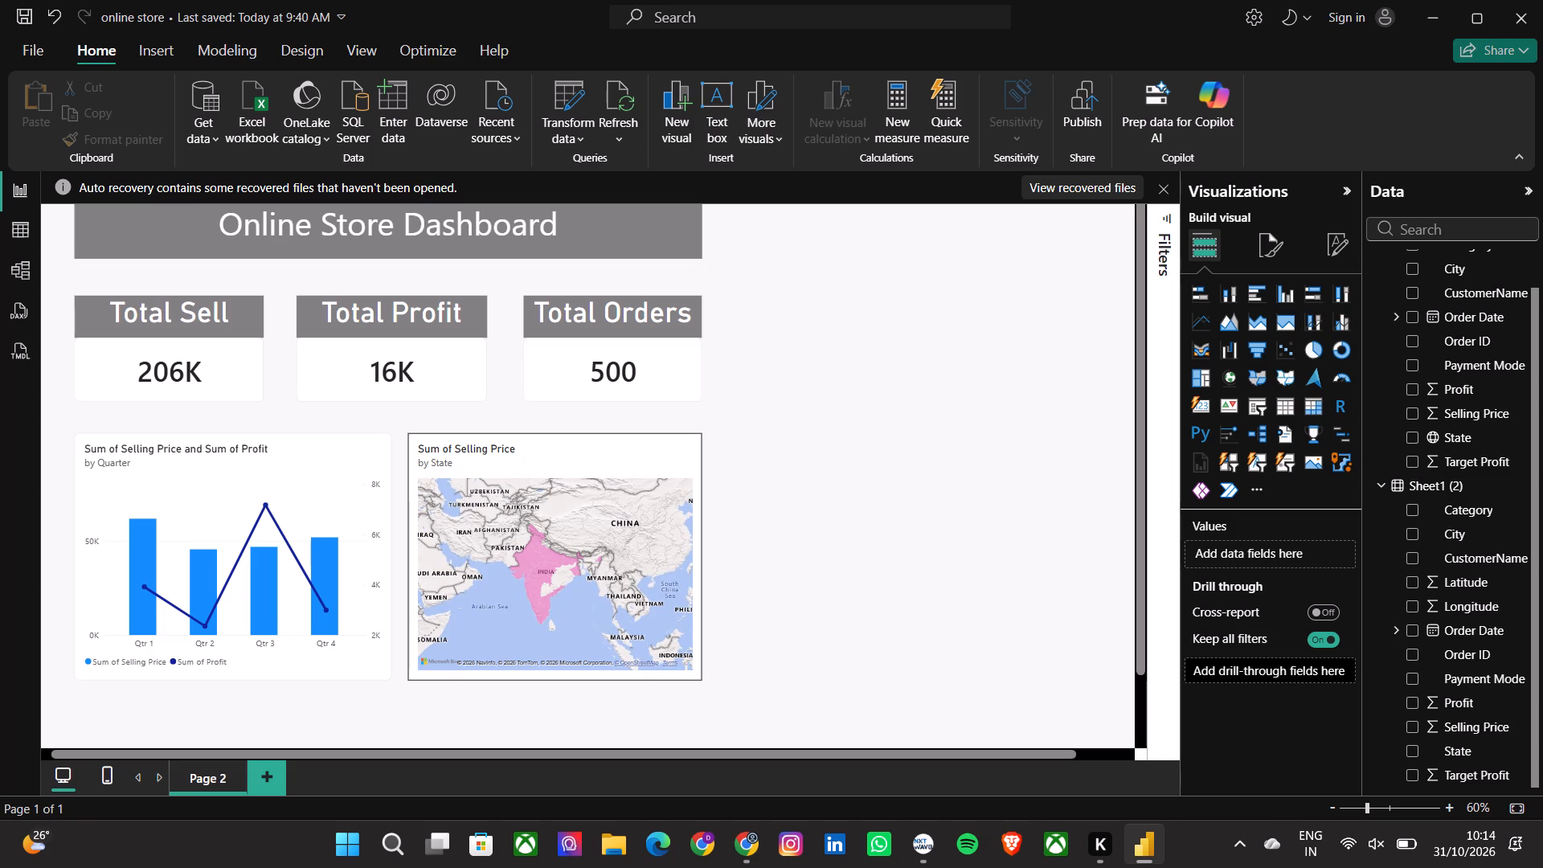
Turn on Show all in the Selling Price by State map's fill colours to list a separate colour for each state.
click(526, 579)
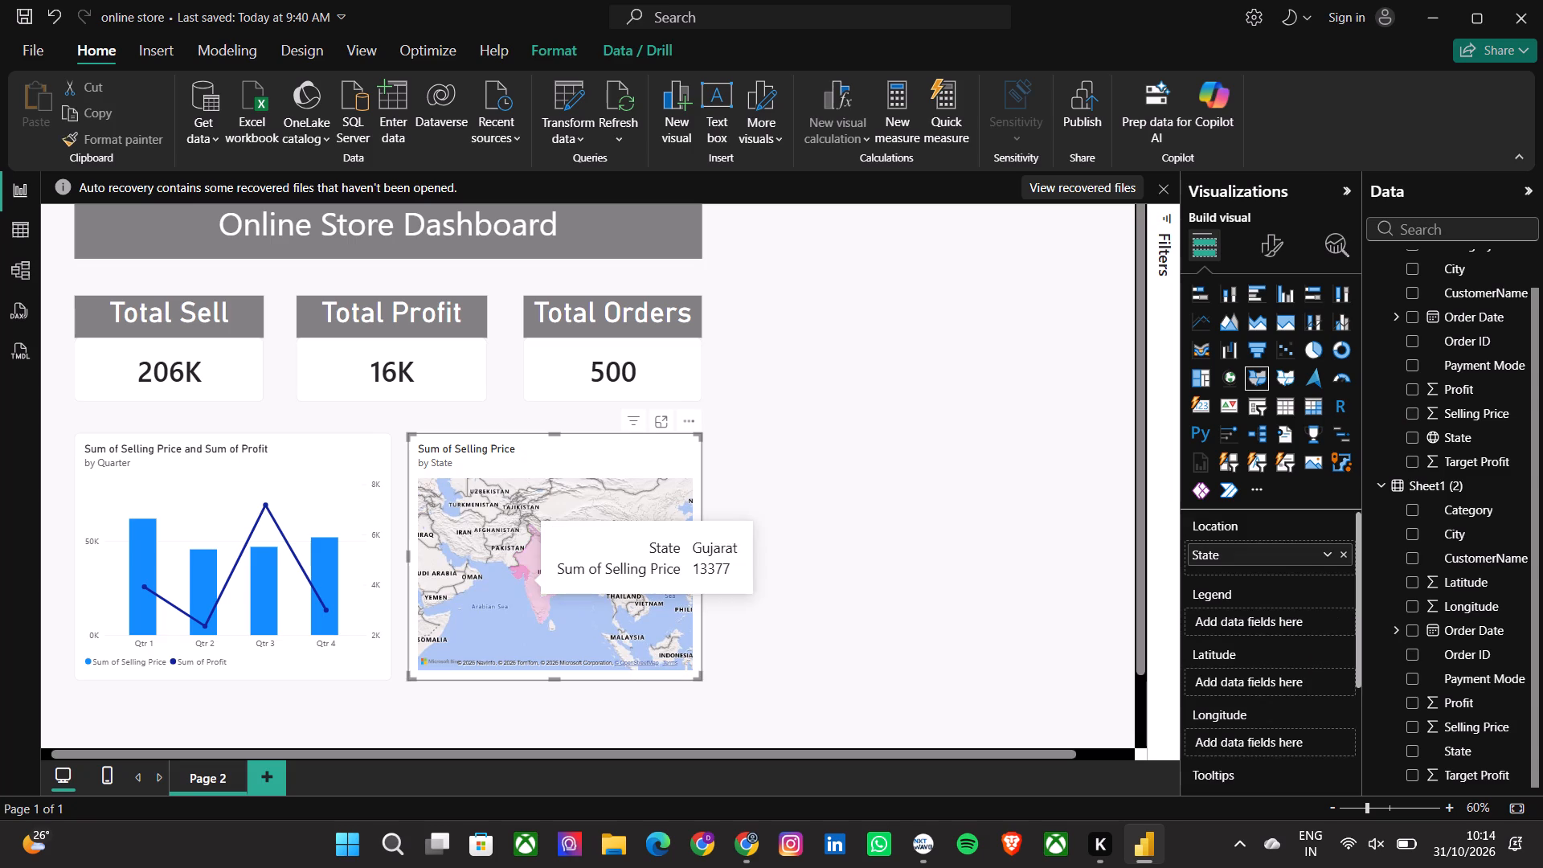
click(1269, 247)
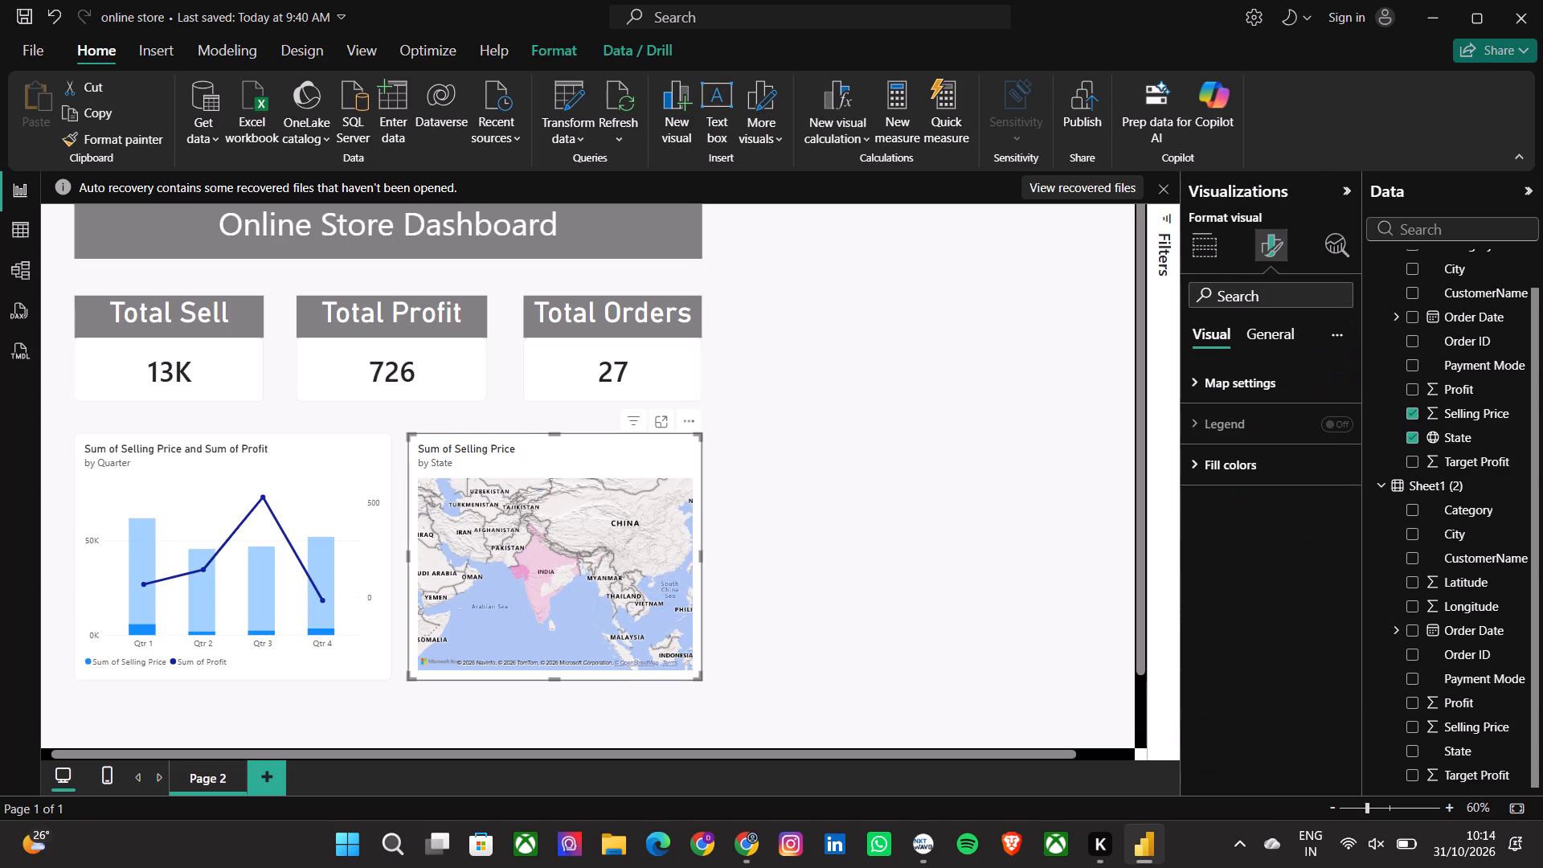
click(1247, 467)
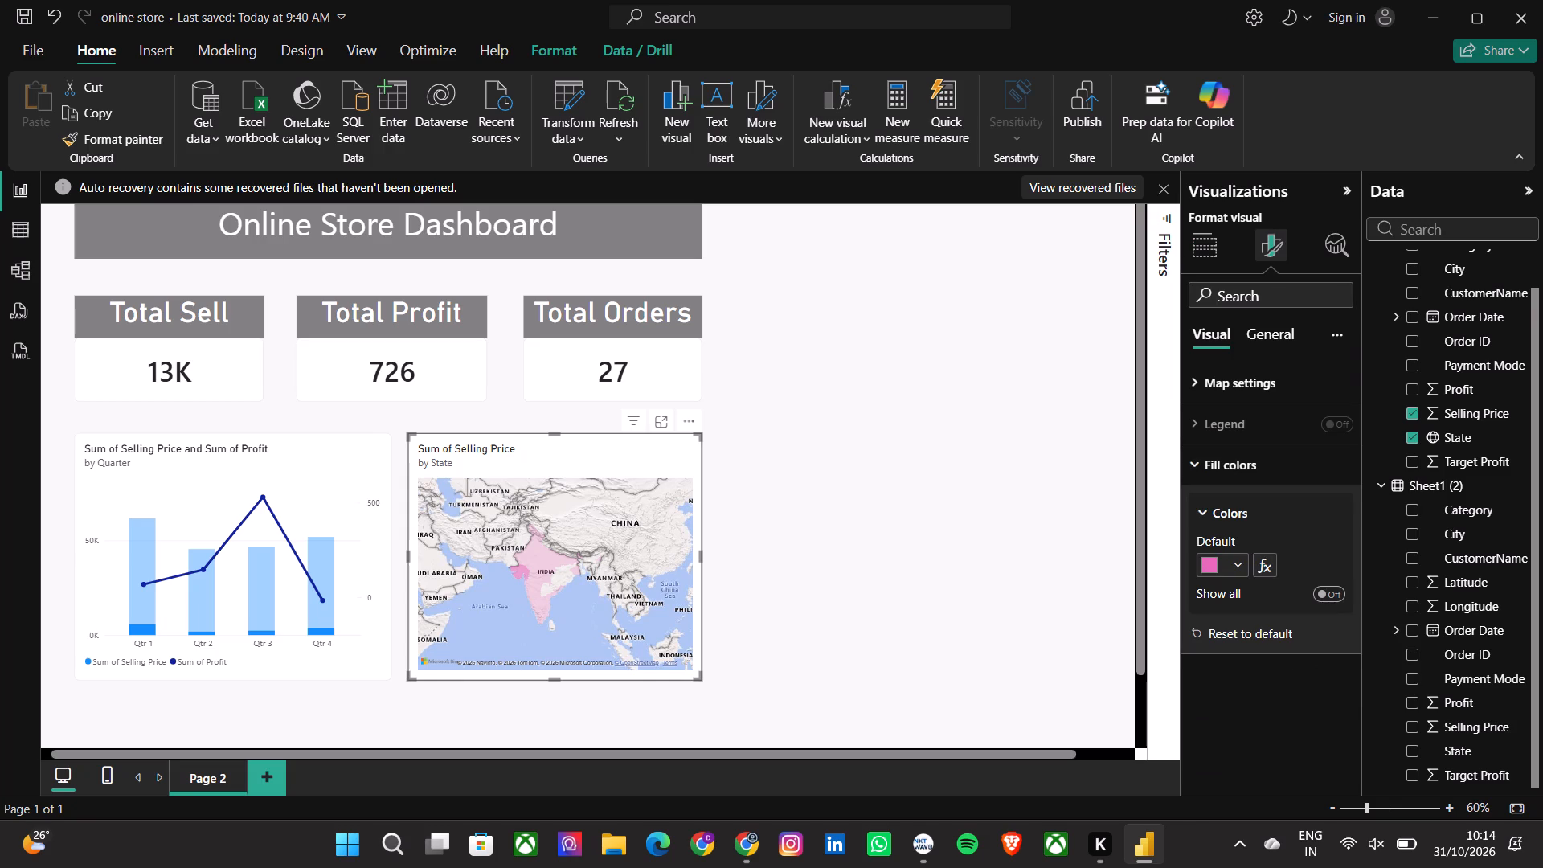
click(1328, 600)
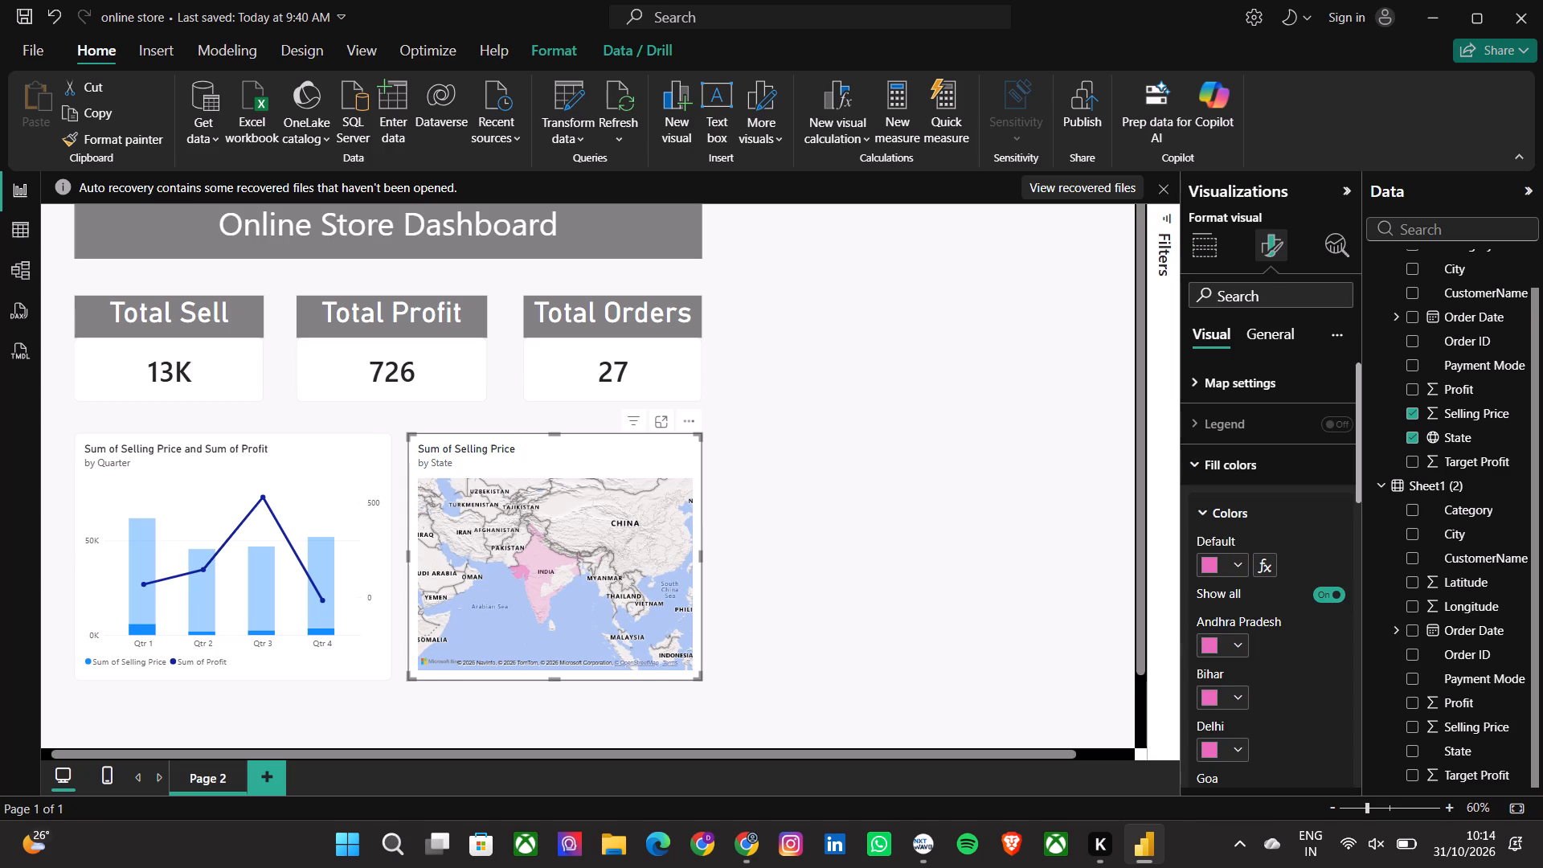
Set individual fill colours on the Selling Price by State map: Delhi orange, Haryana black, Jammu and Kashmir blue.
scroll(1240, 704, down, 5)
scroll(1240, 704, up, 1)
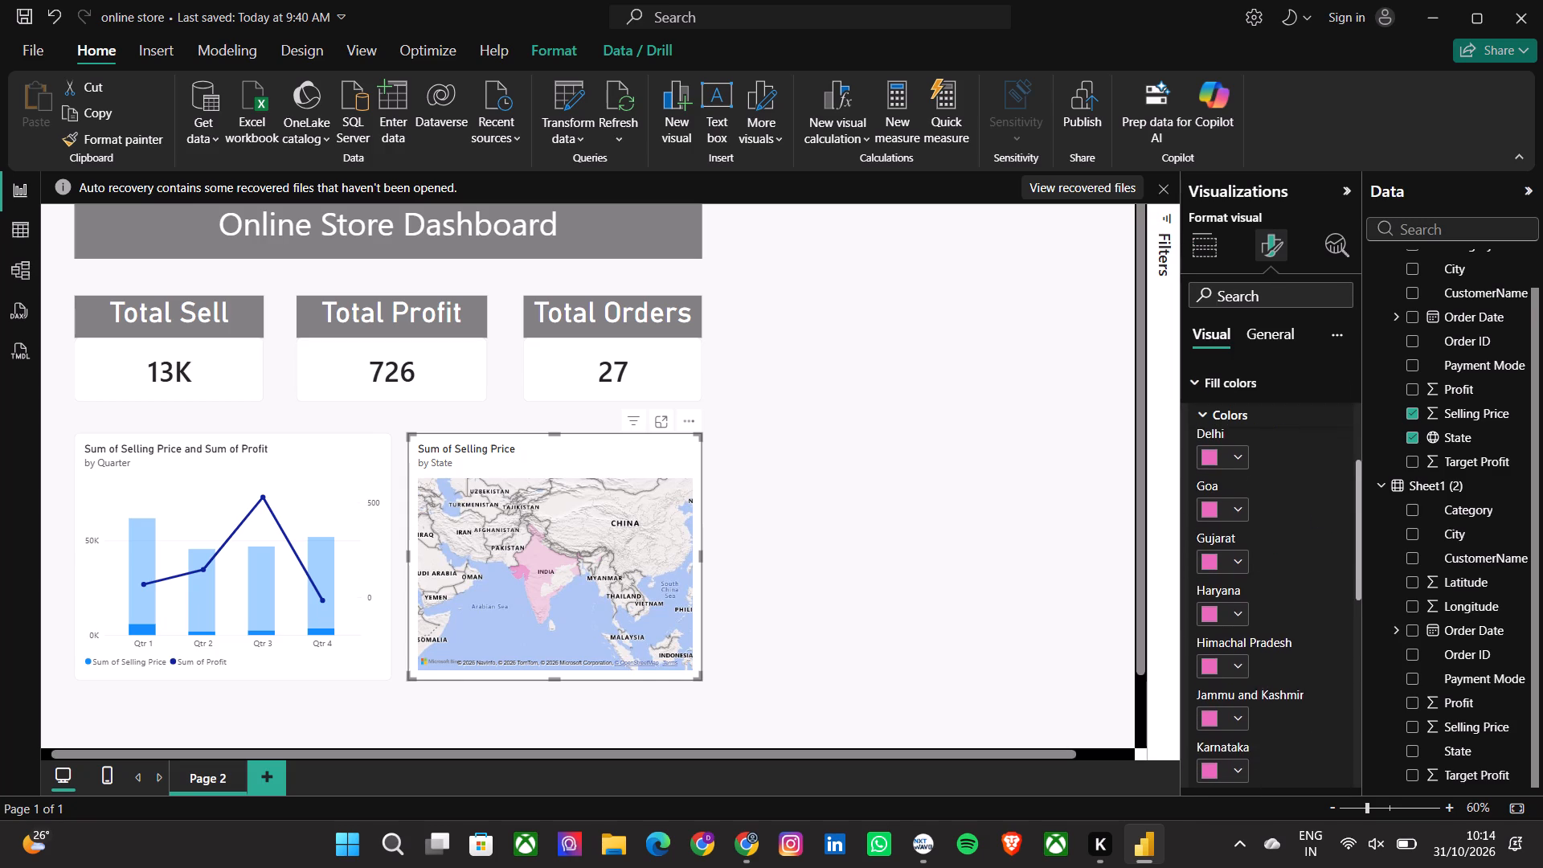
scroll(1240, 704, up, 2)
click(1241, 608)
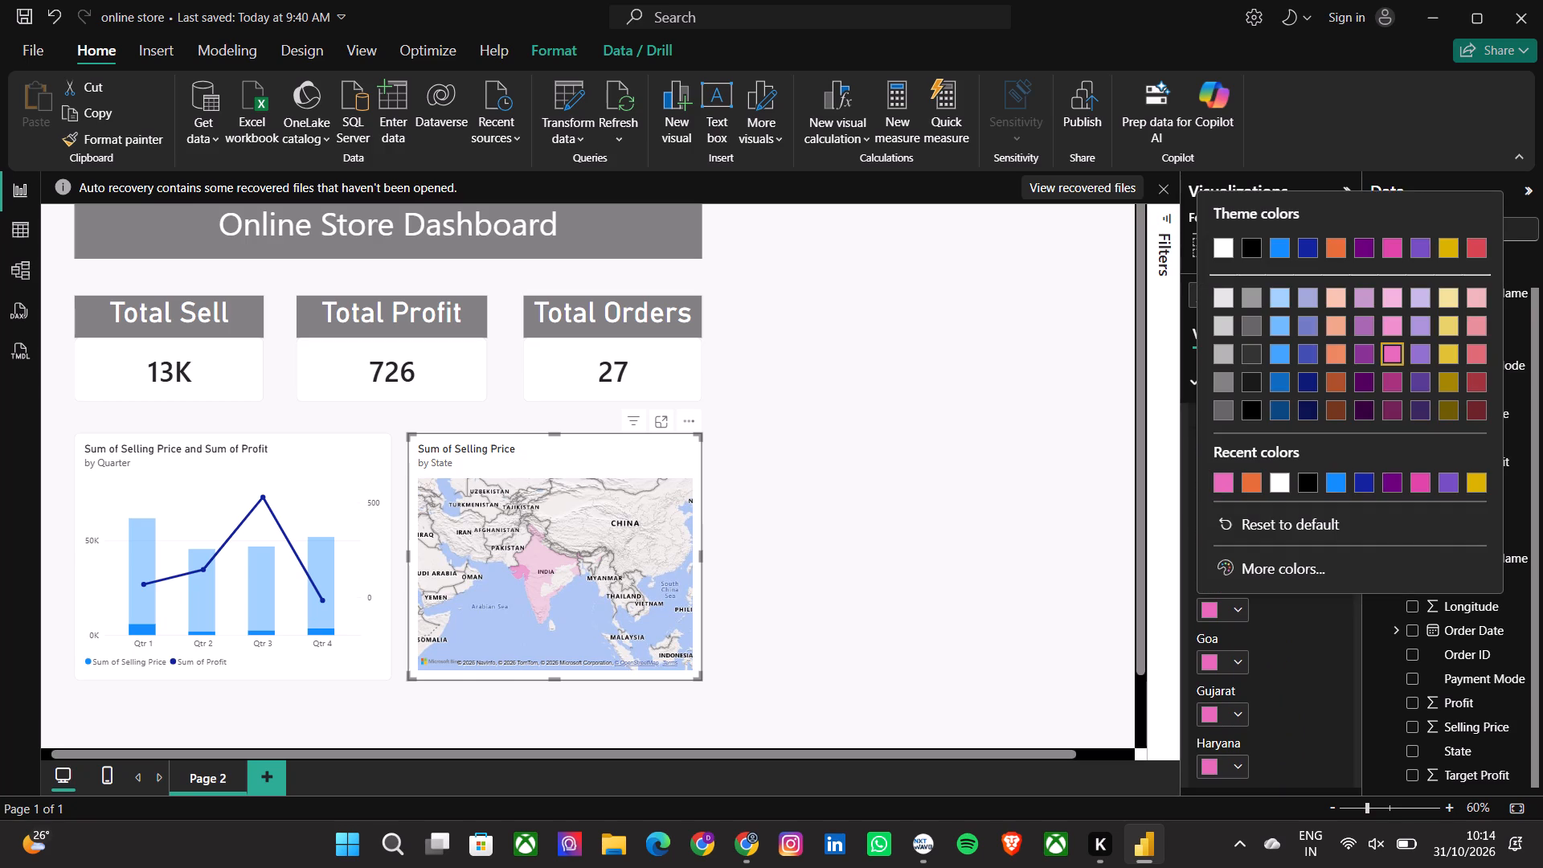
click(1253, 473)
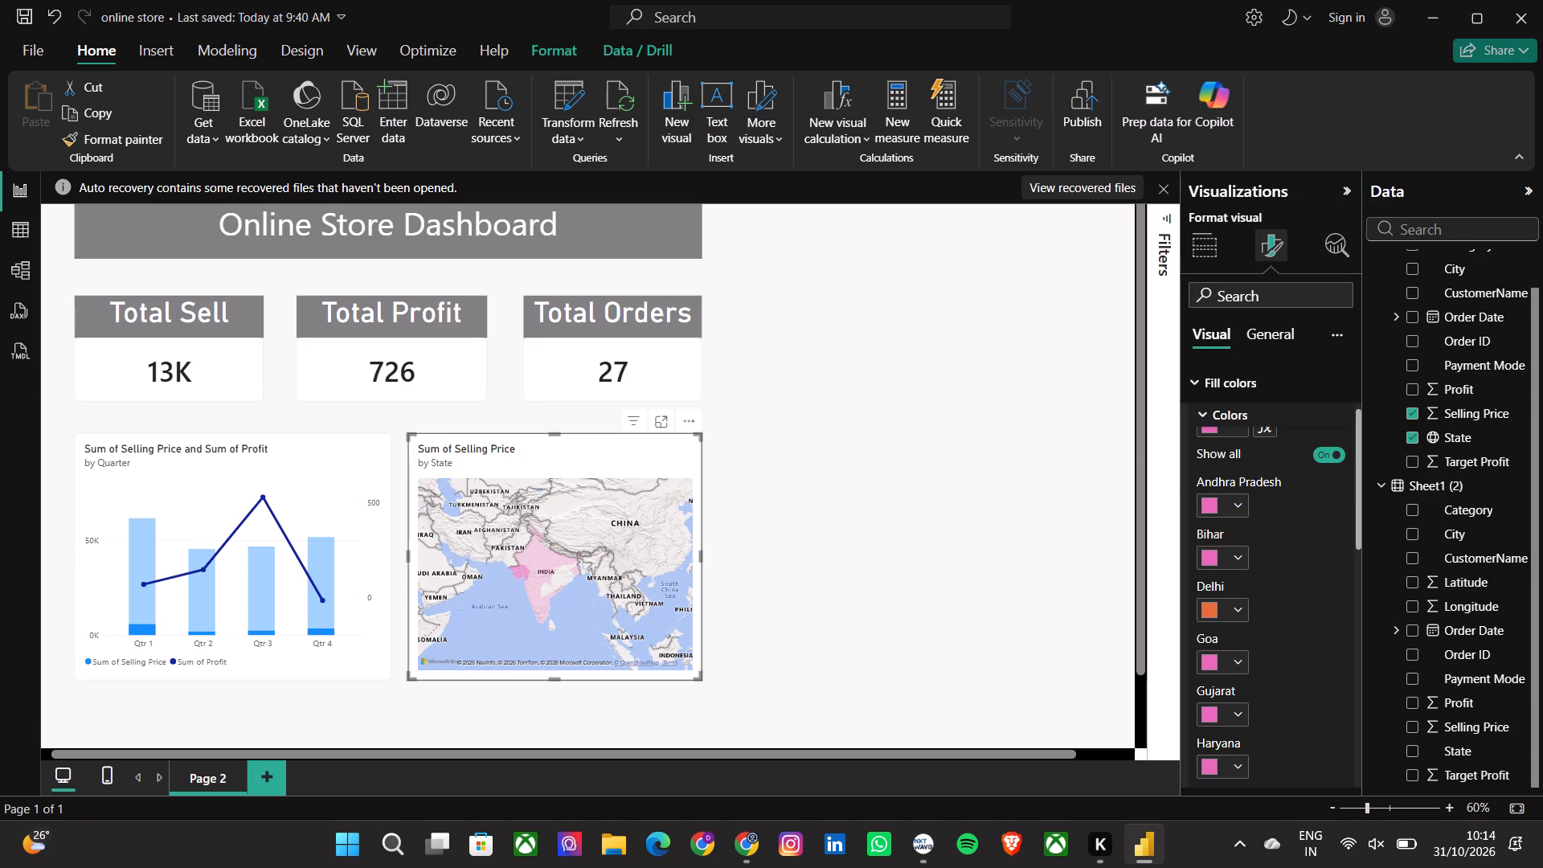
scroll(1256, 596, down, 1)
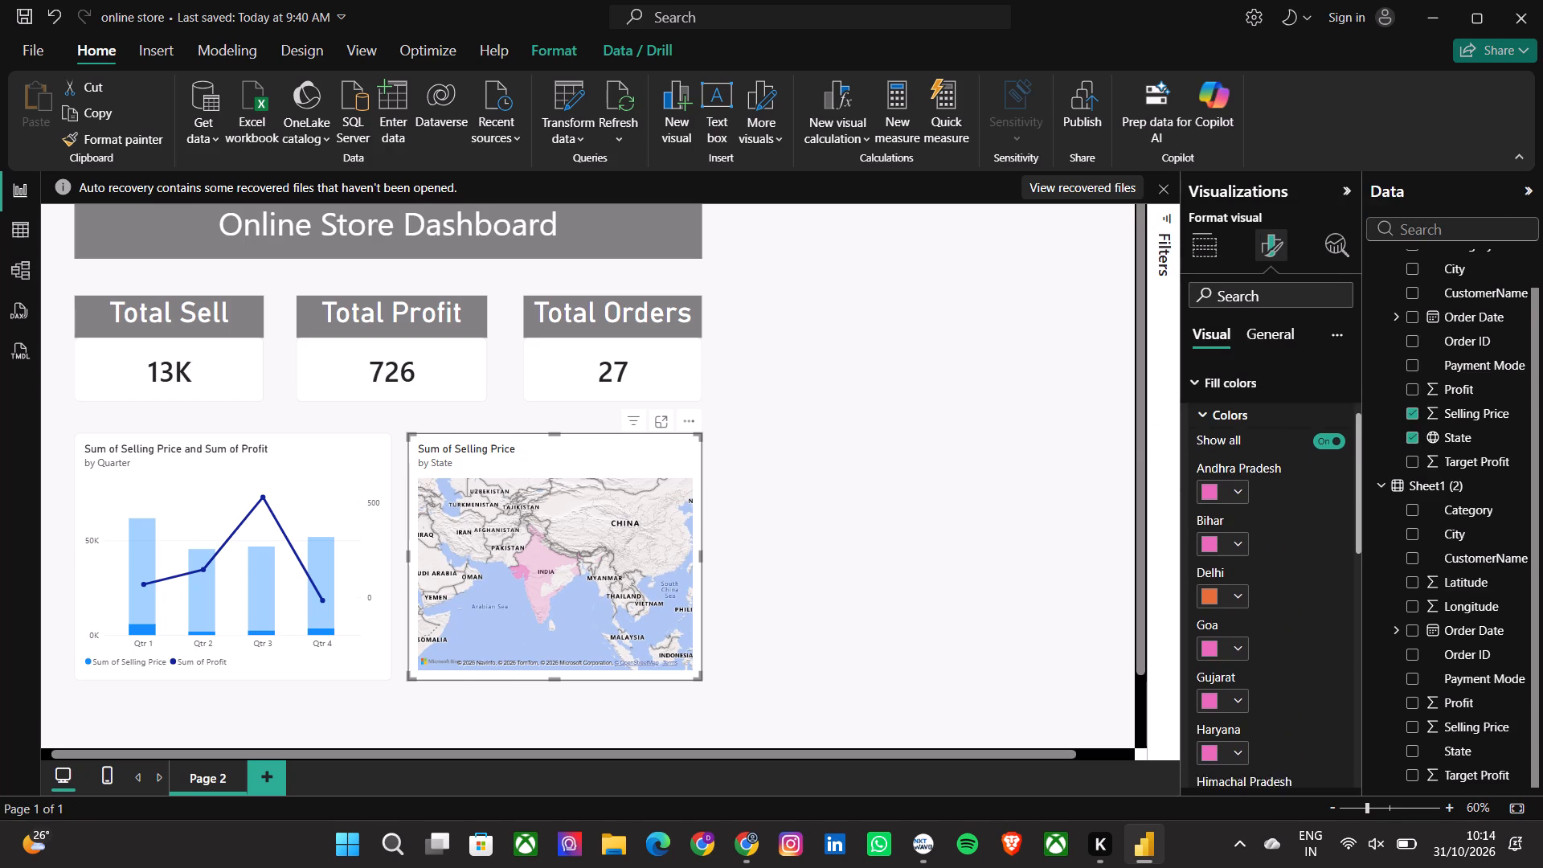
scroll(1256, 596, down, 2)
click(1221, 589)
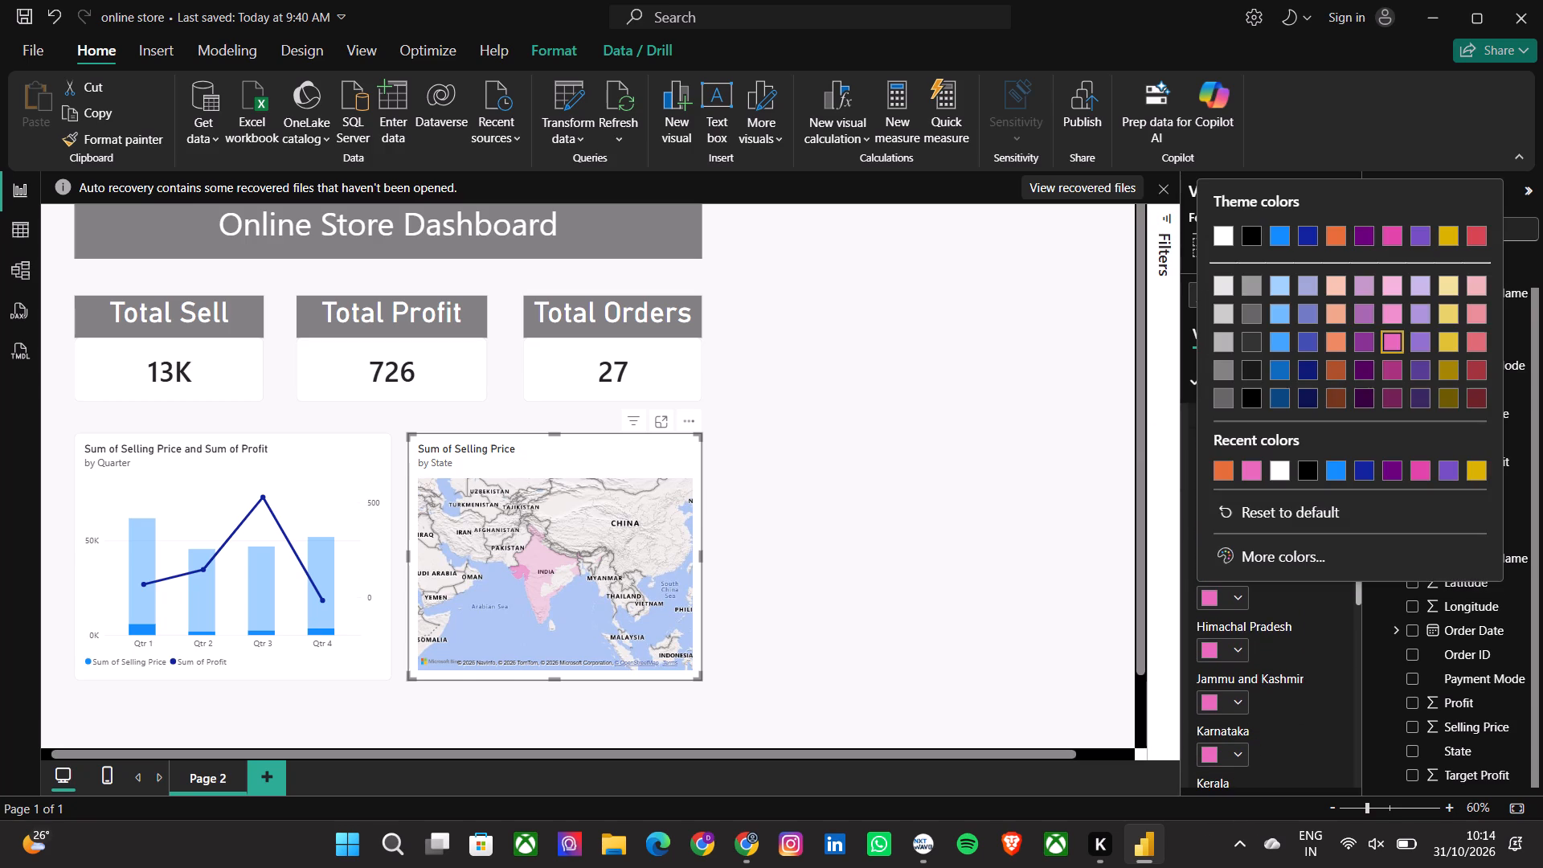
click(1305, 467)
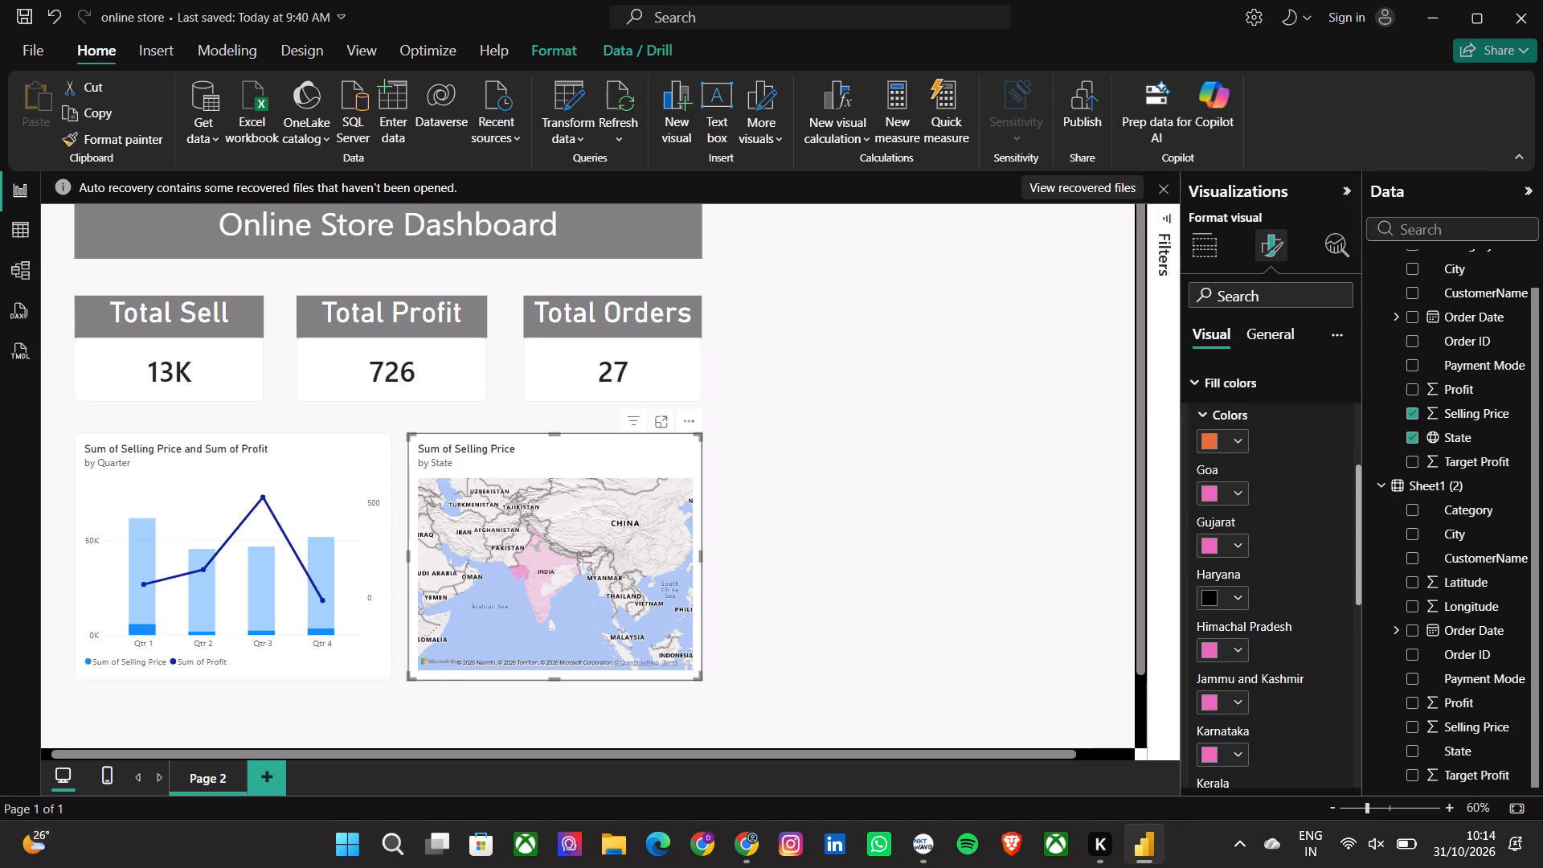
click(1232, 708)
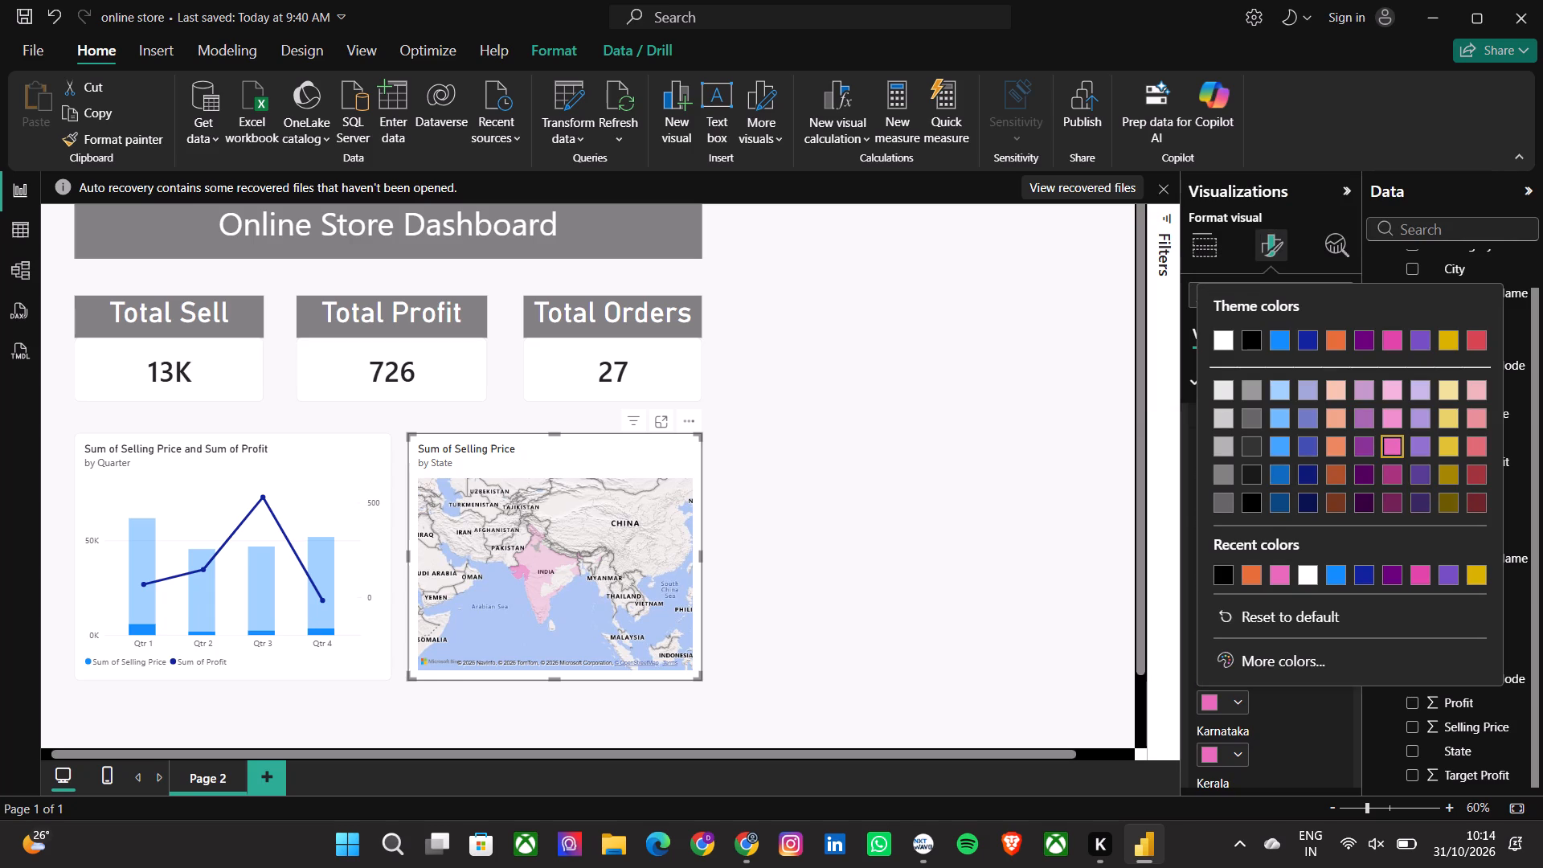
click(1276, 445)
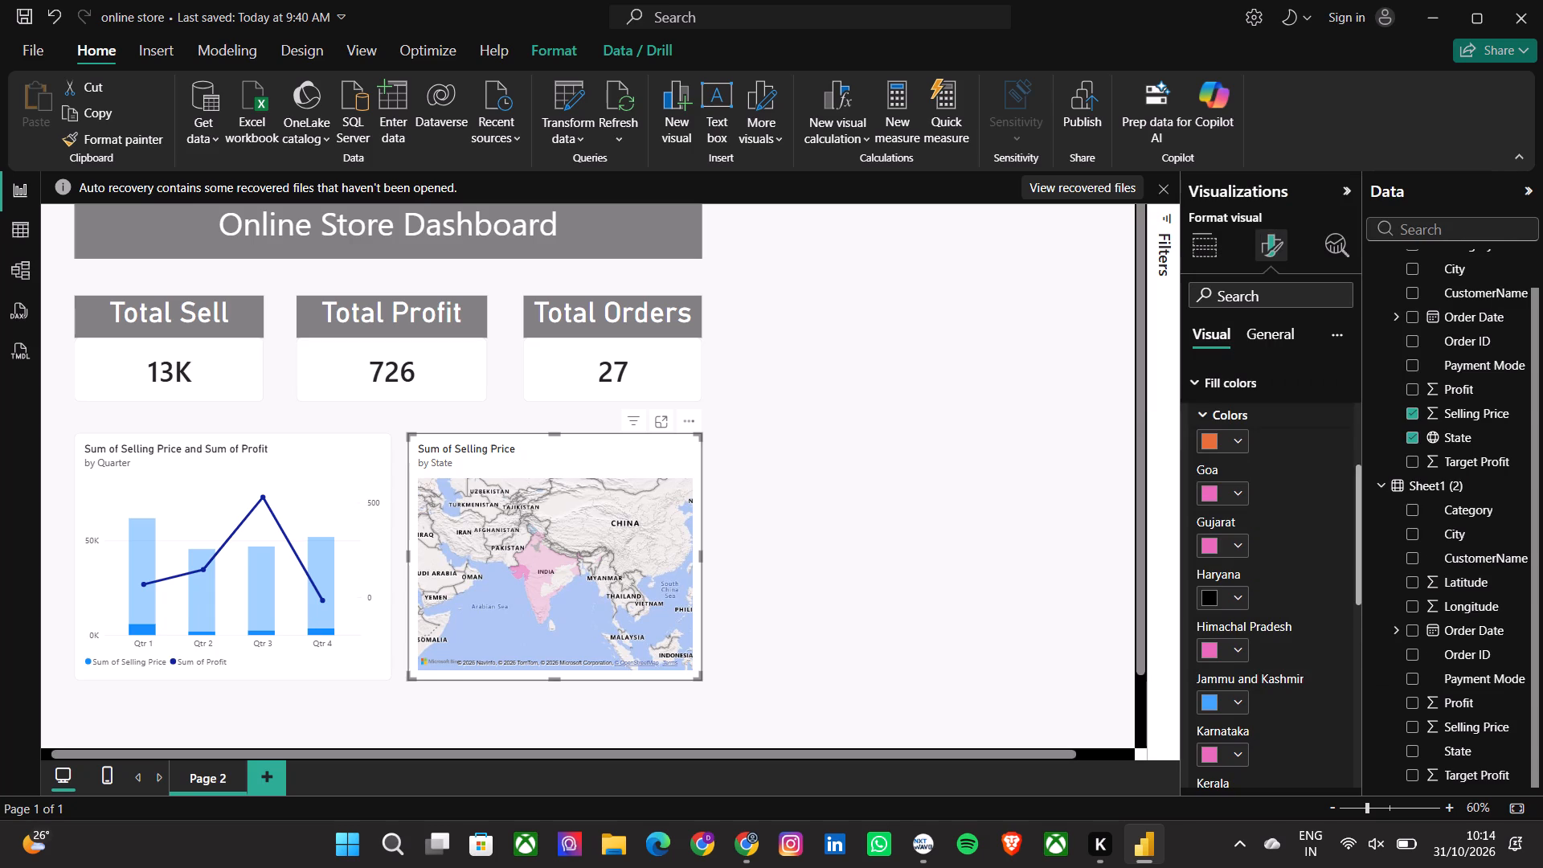
Set conditional formatting on the map's default fill colour to a Gradient, from blue at Lowest value to red at Highest value.
scroll(1283, 445, up, 2)
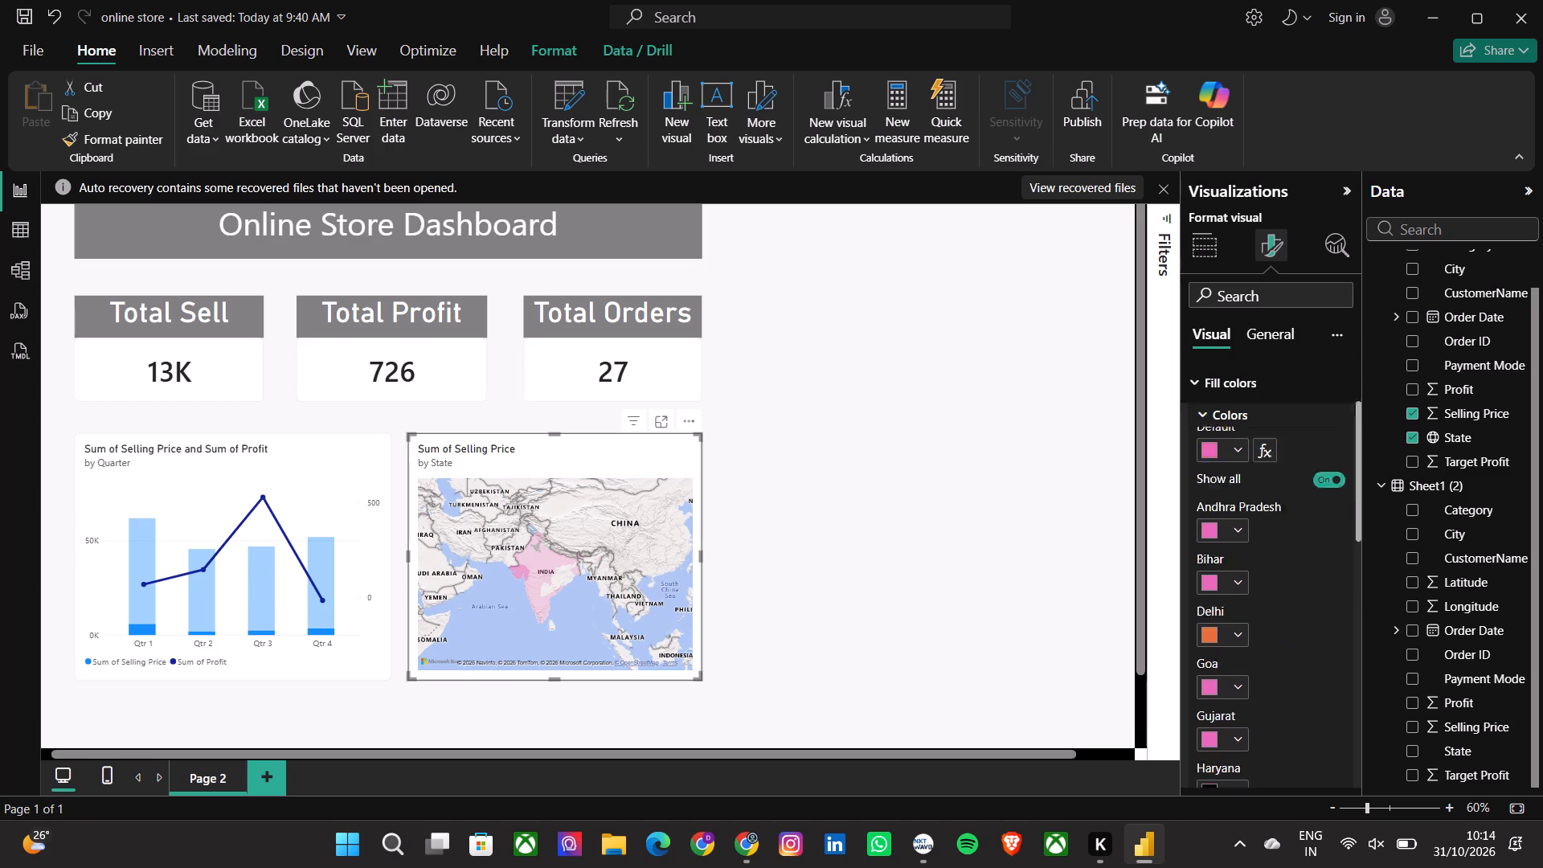
scroll(1283, 445, up, 2)
click(1268, 579)
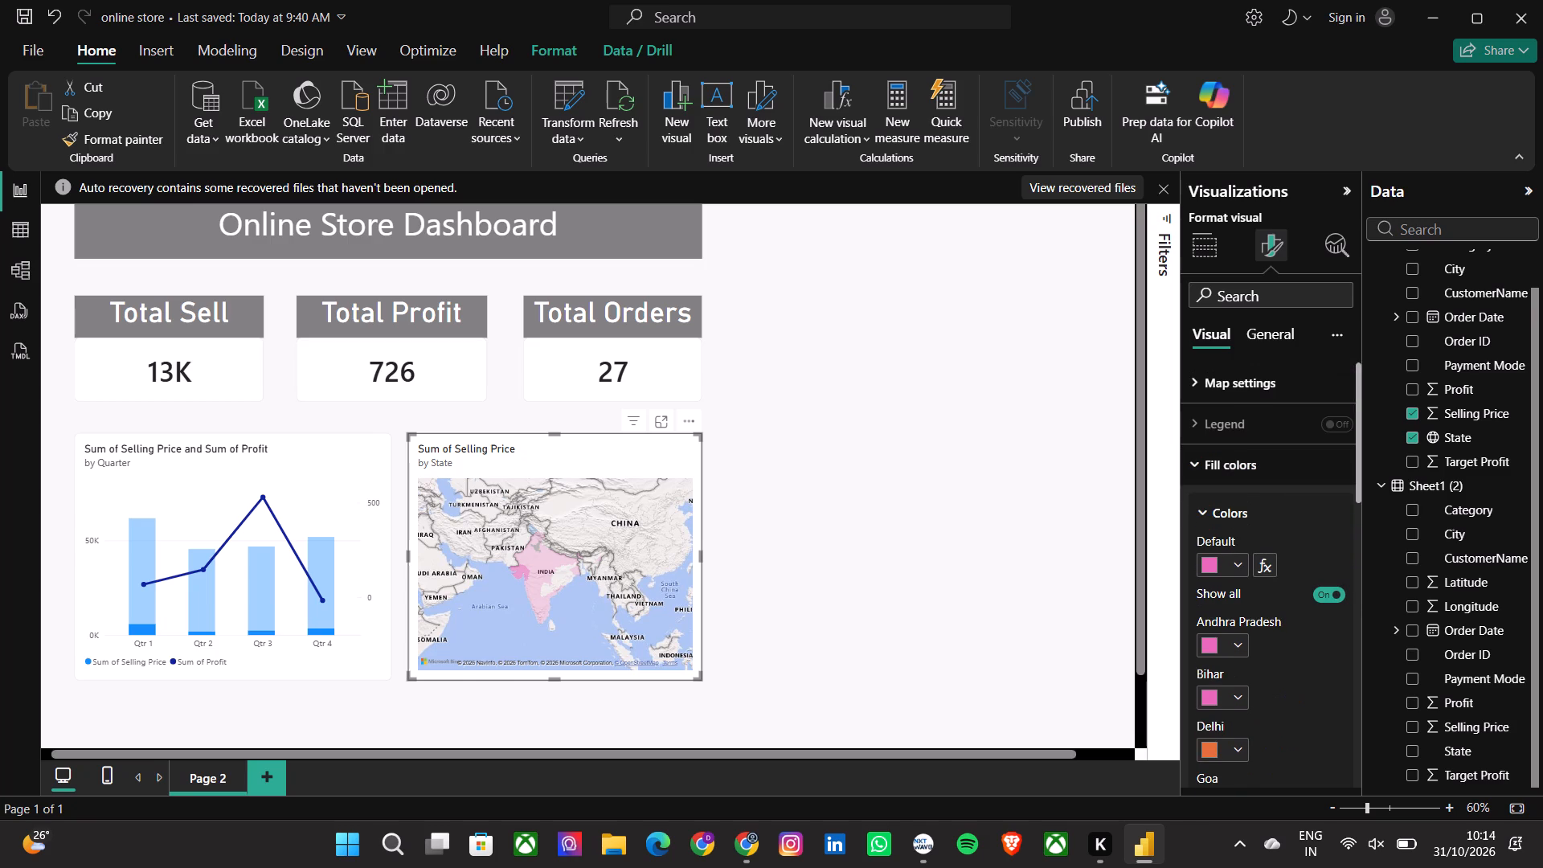
click(1268, 573)
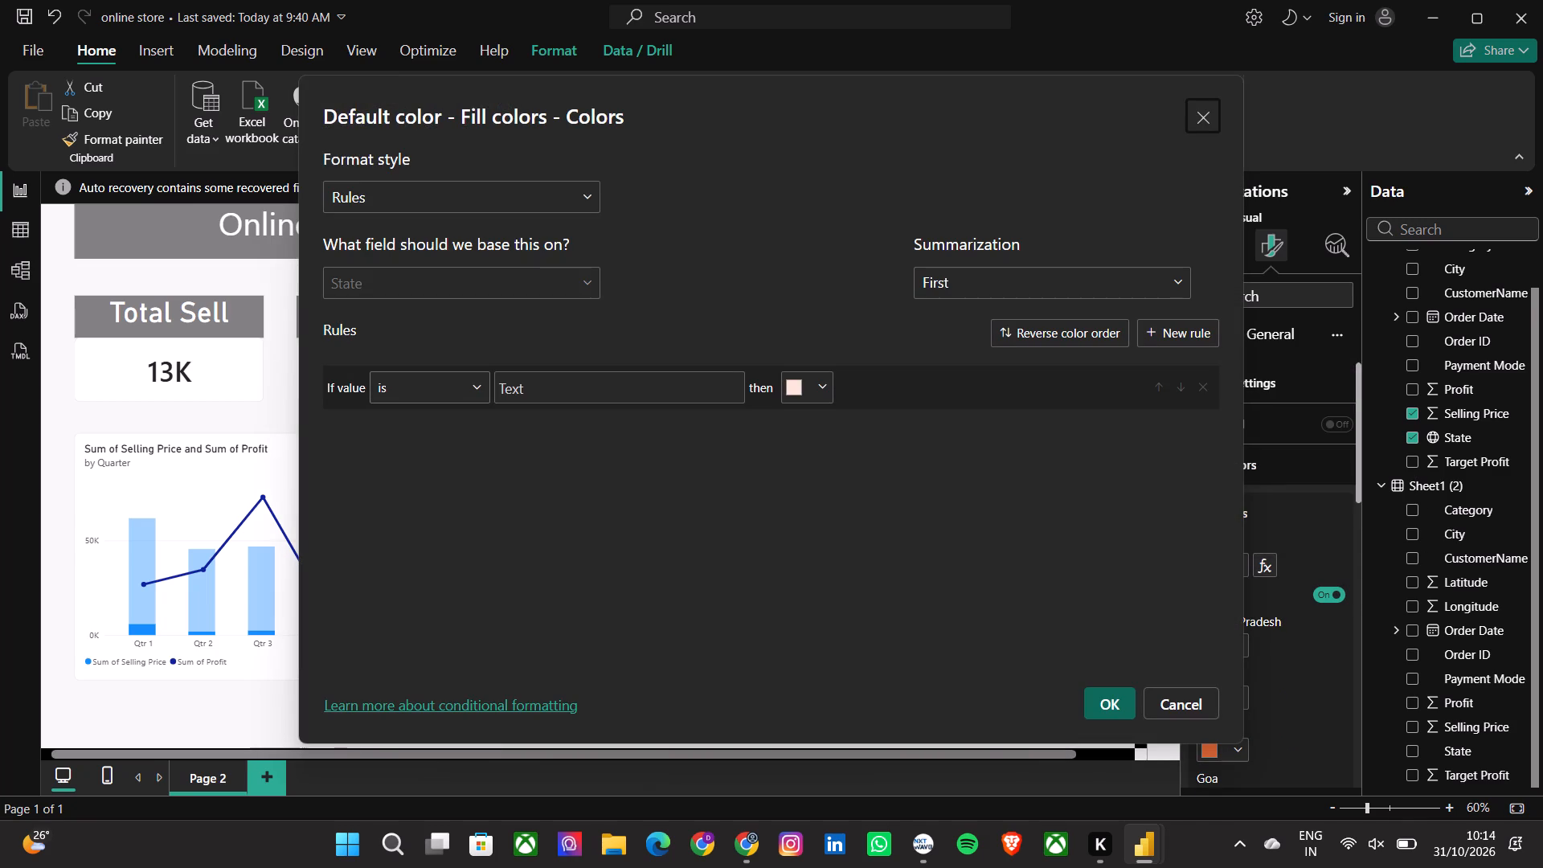
click(496, 186)
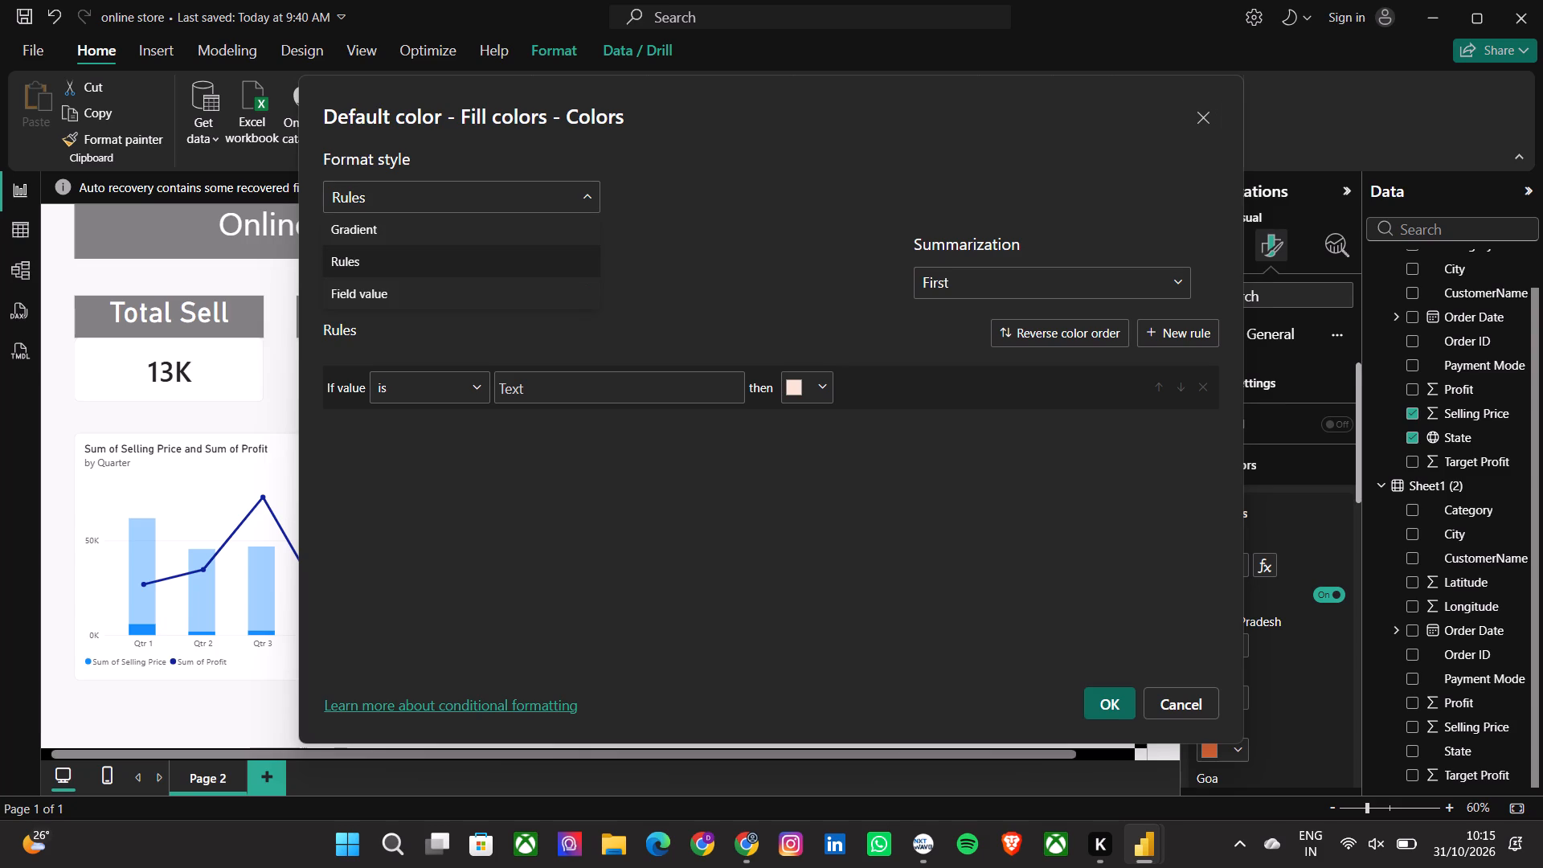
click(441, 223)
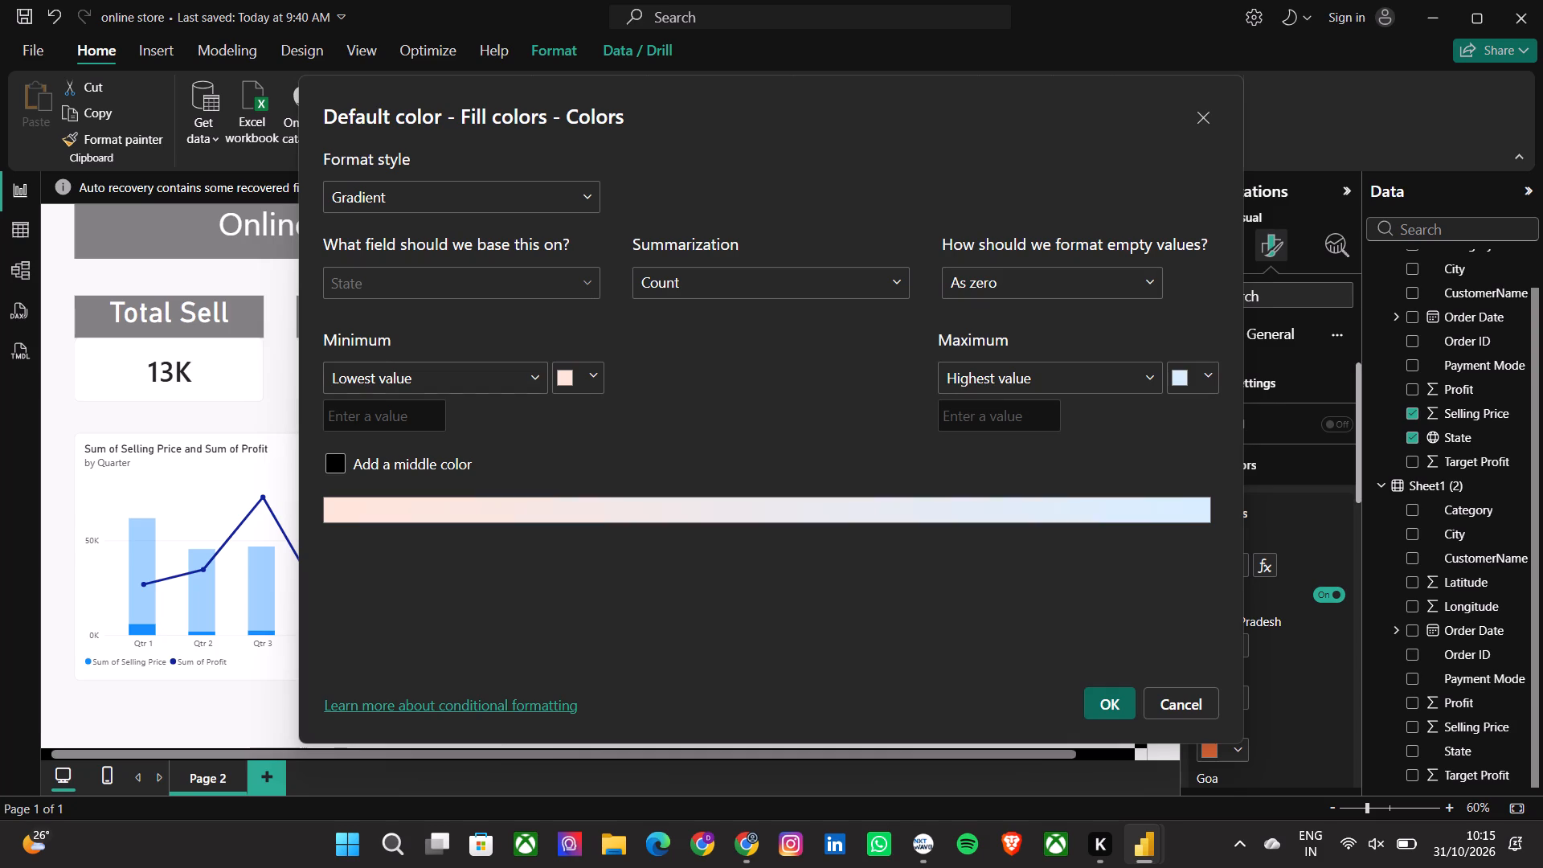
click(535, 371)
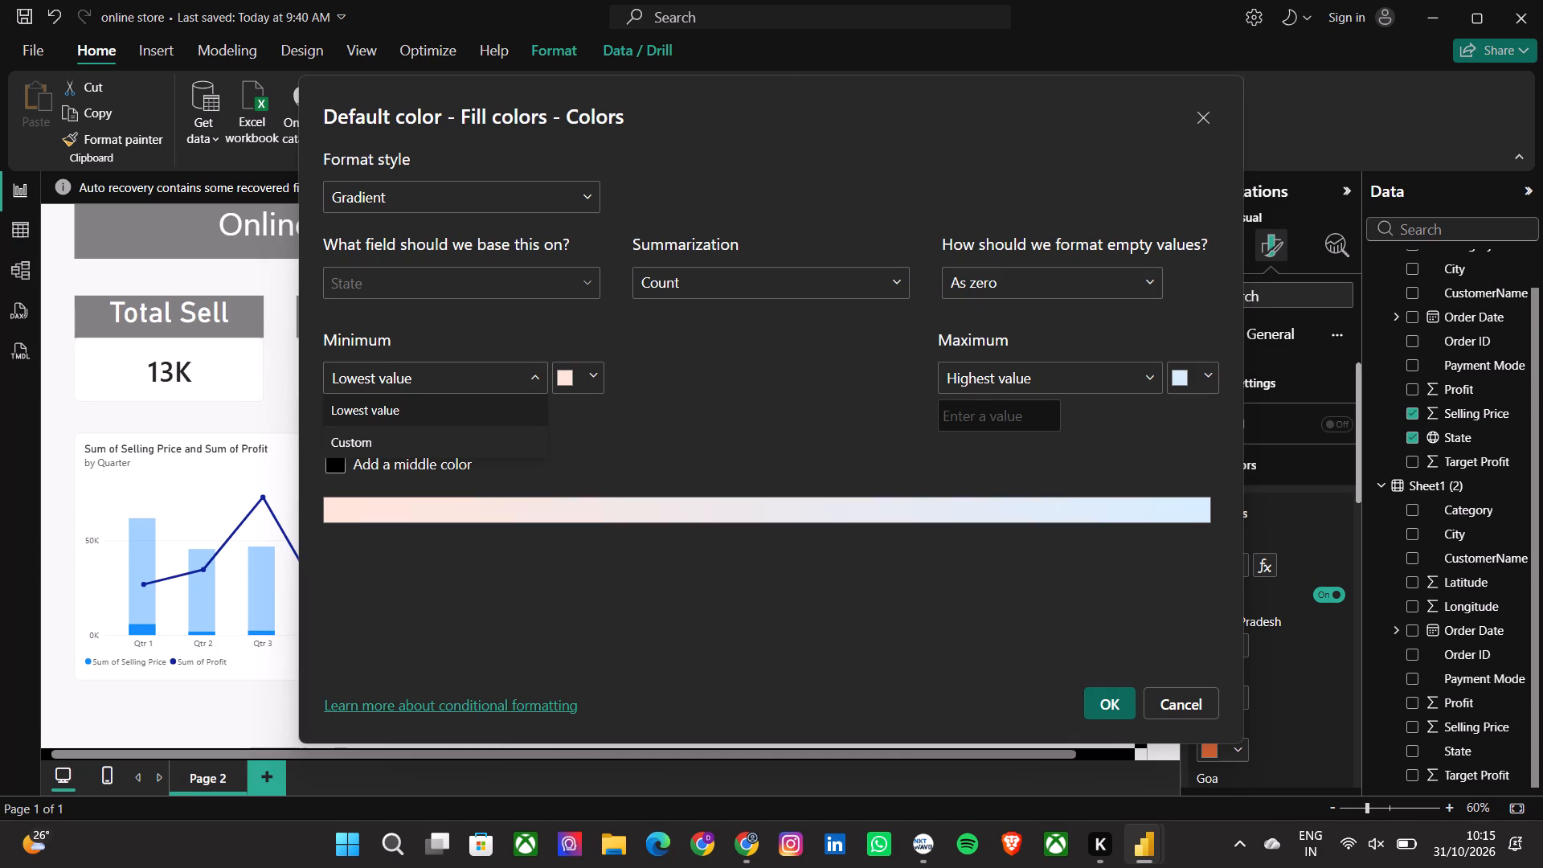
click(403, 414)
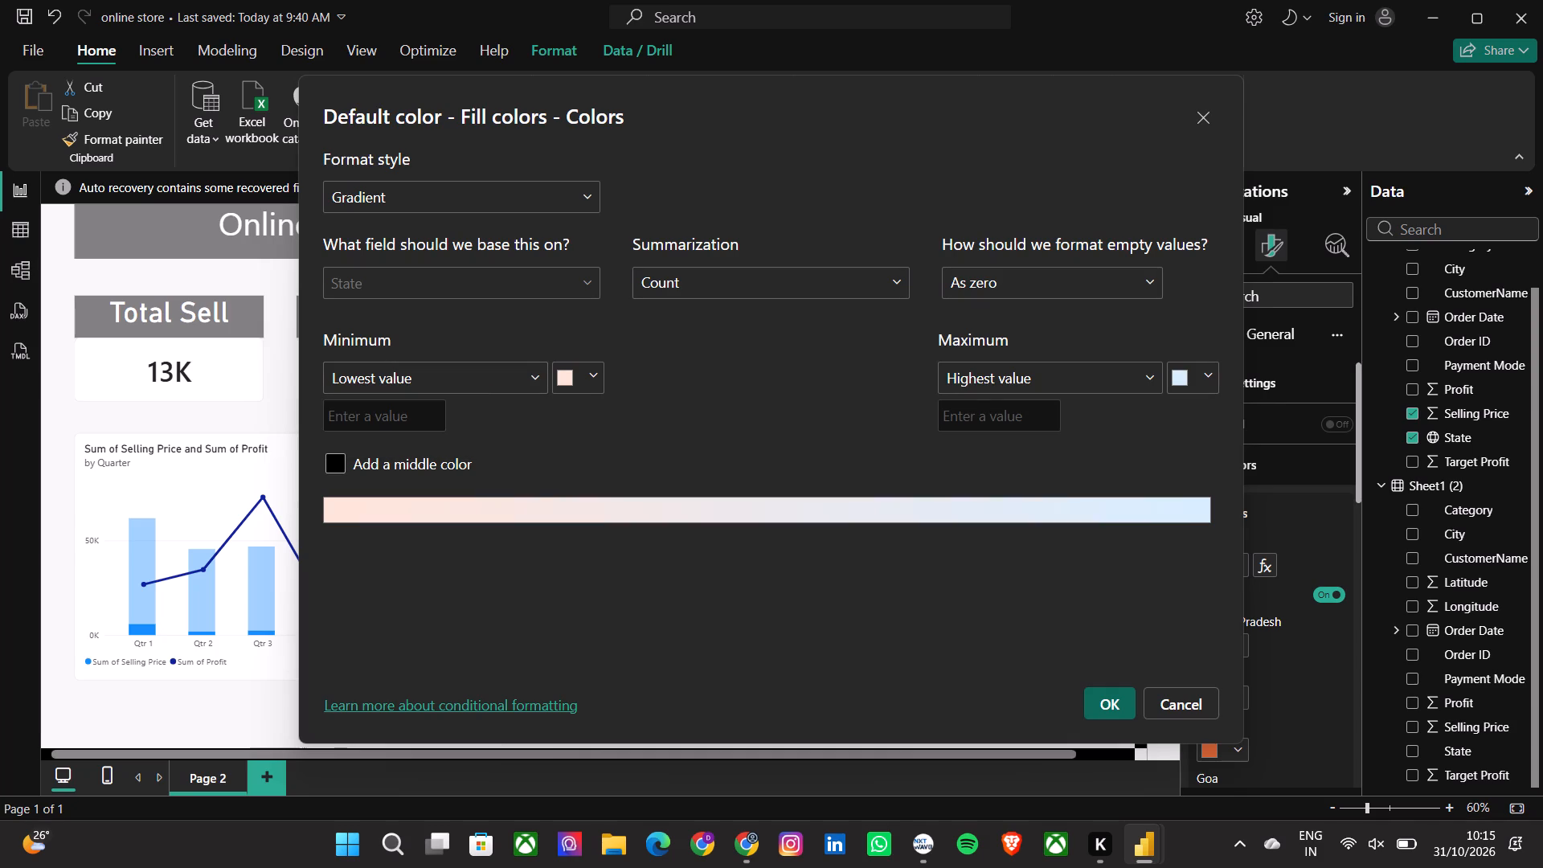
click(591, 383)
click(631, 390)
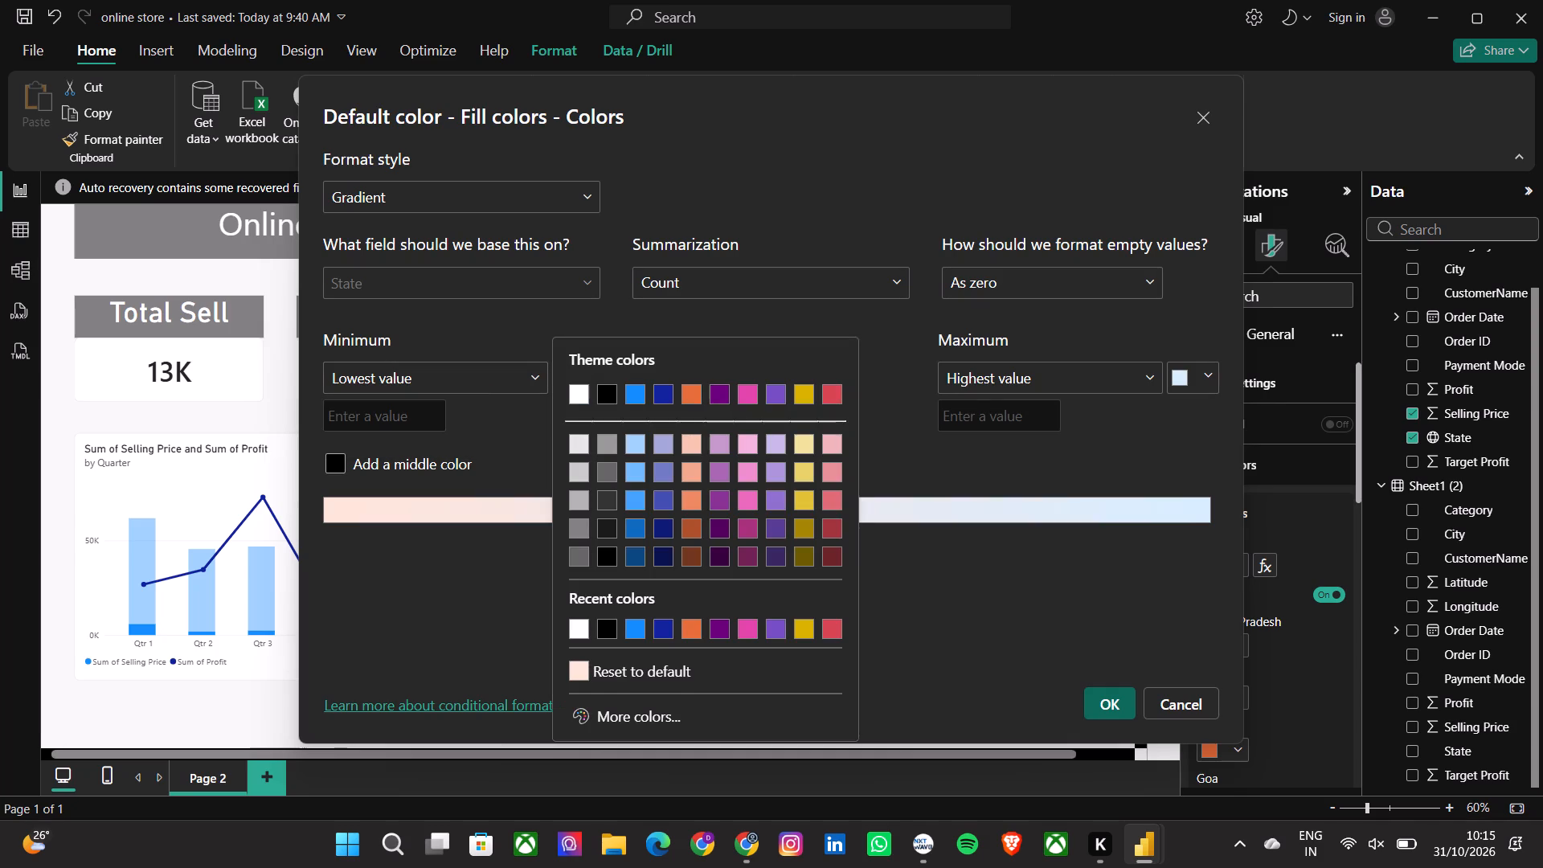
click(1197, 379)
click(1185, 391)
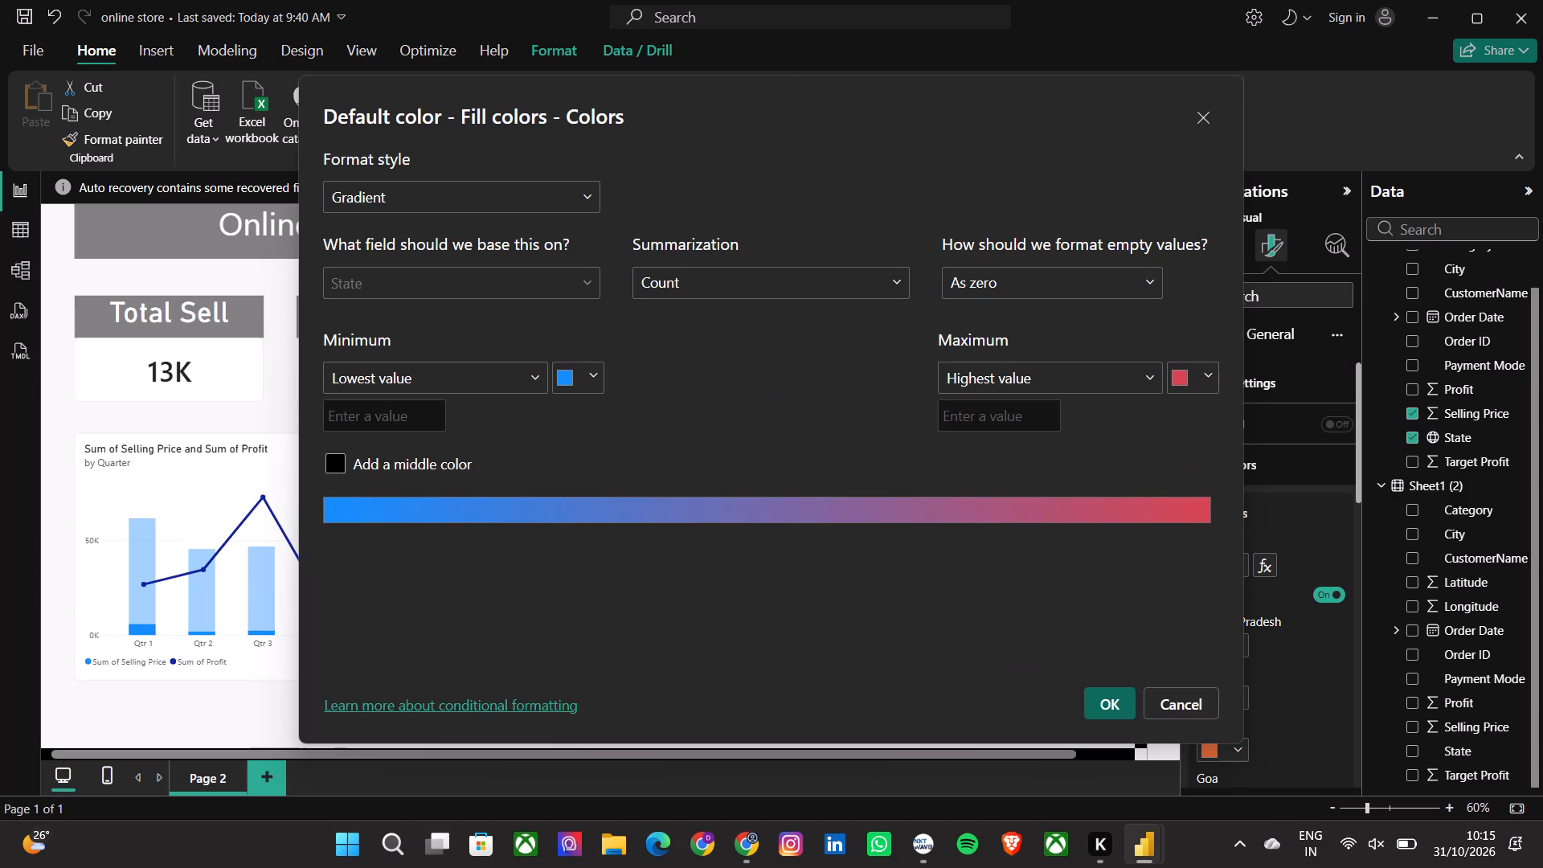
Try Count (Distinct) as the gradient's summarization, return it to Count, and apply the conditional formatting.
click(375, 413)
double_click(375, 413)
click(862, 281)
click(733, 322)
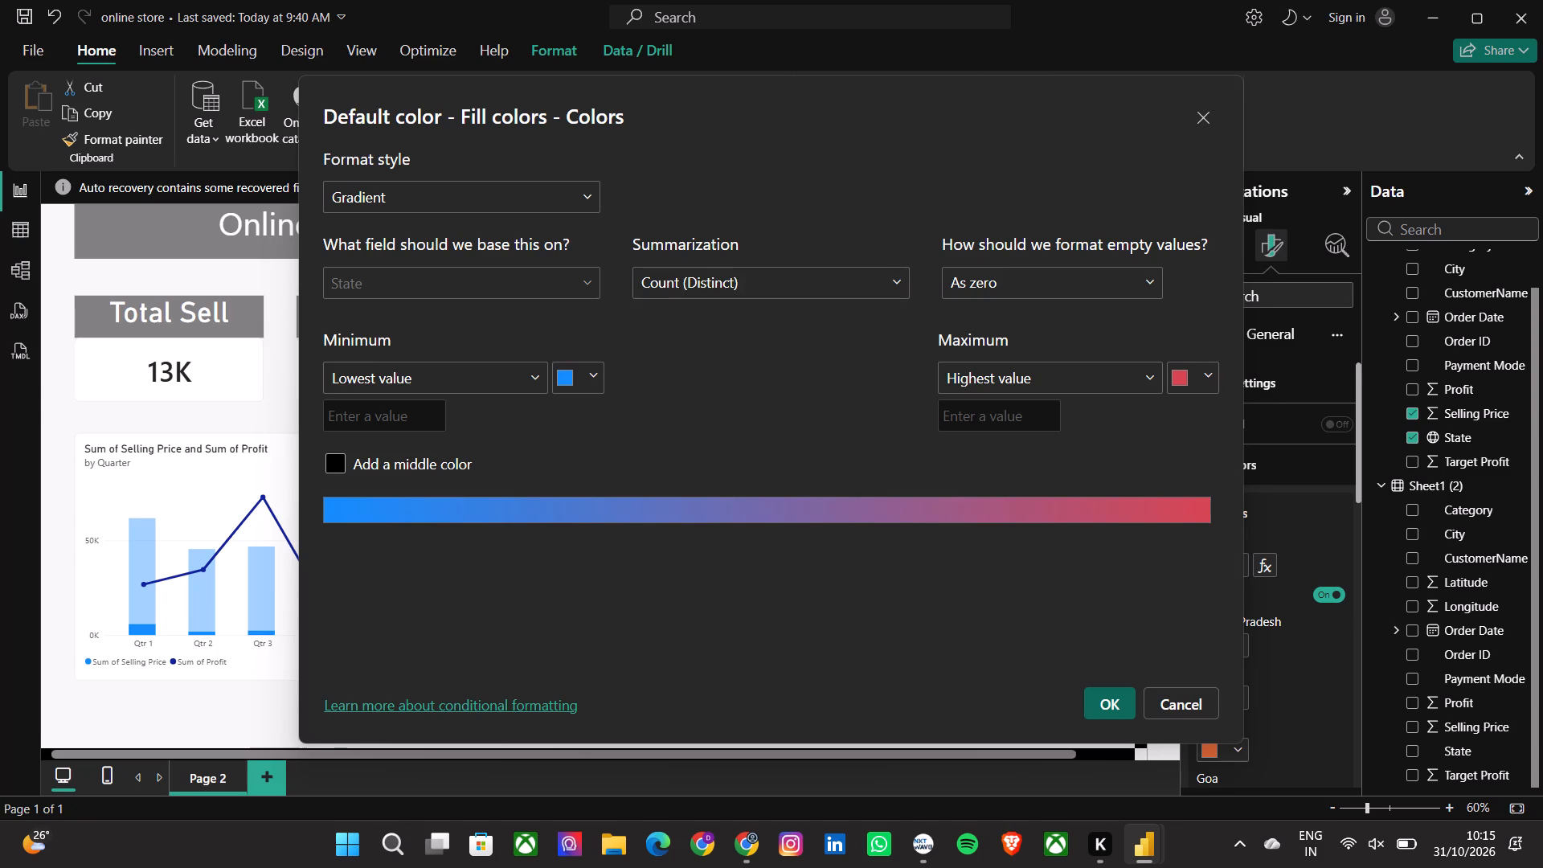
click(861, 269)
click(751, 346)
click(1102, 712)
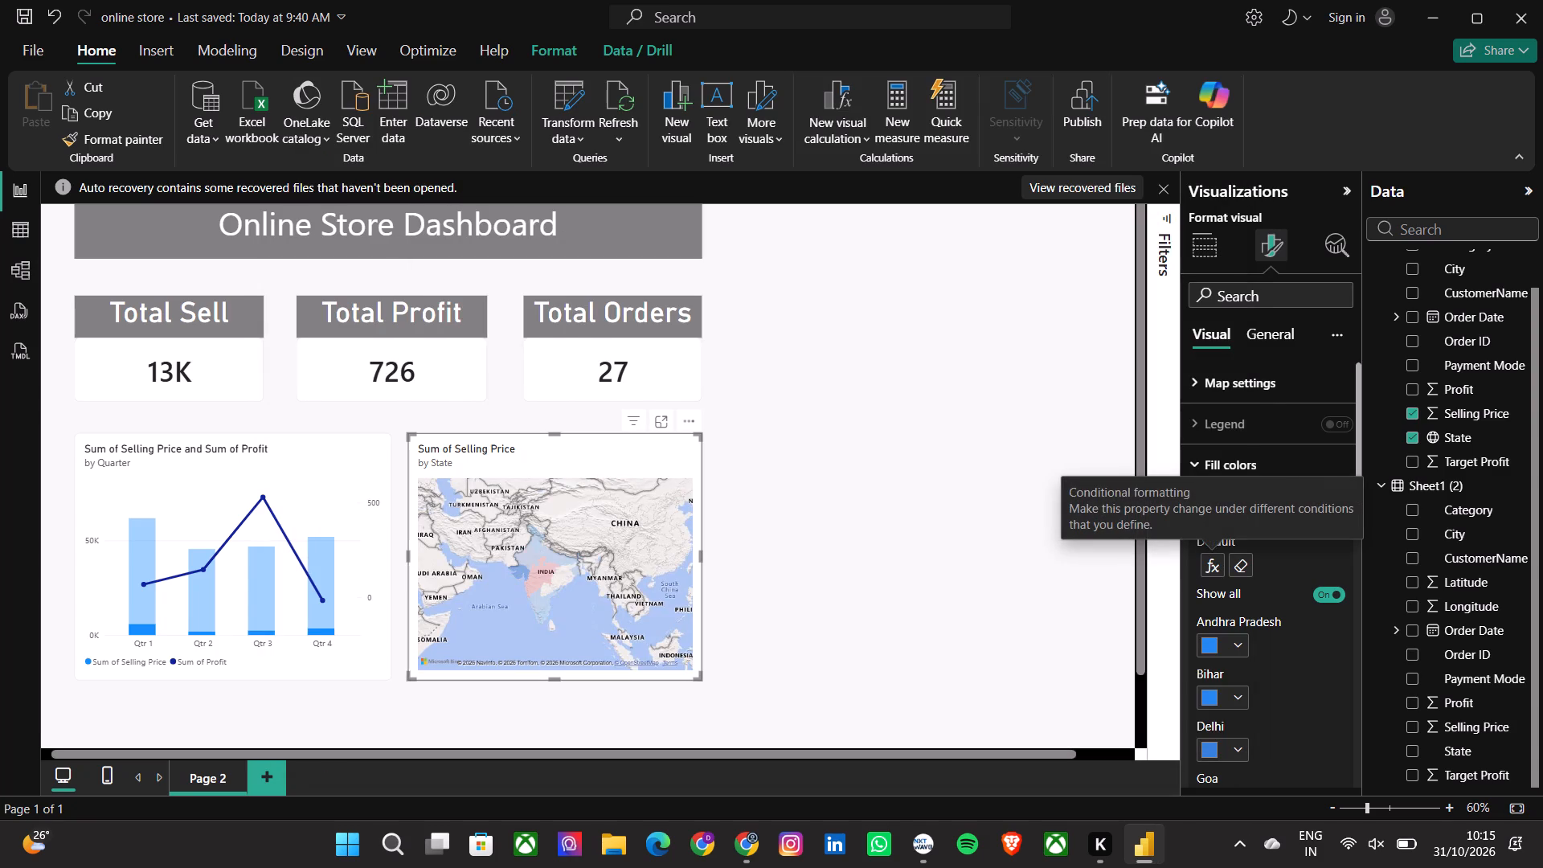
Examine the gradient across India on the Selling Price by State map and the fill colours listed for each state.
drag(561, 585, 568, 596)
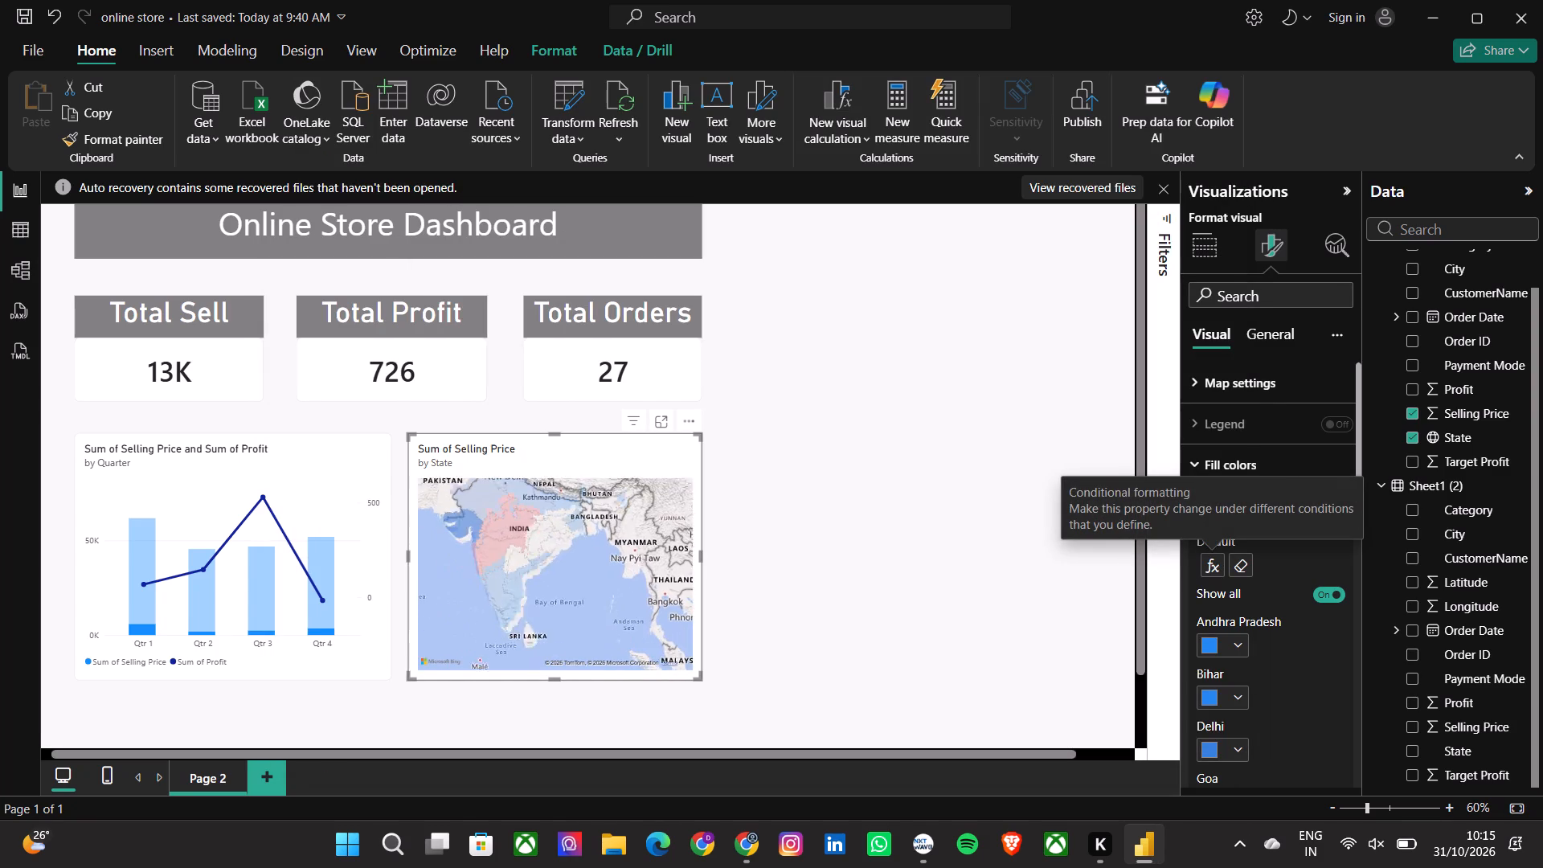
drag(568, 596, 607, 657)
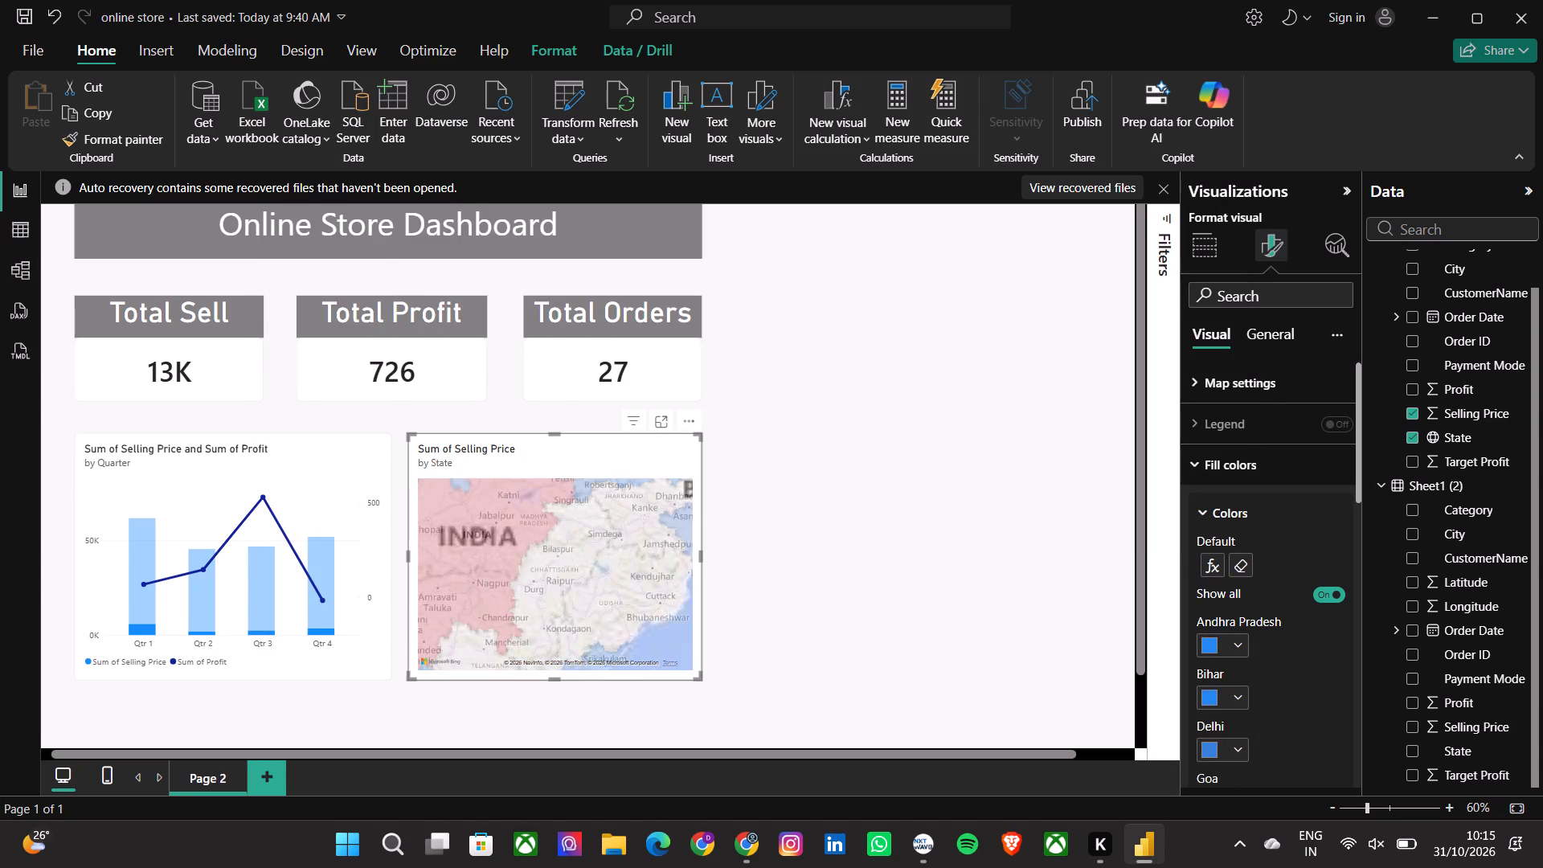
drag(580, 599, 694, 418)
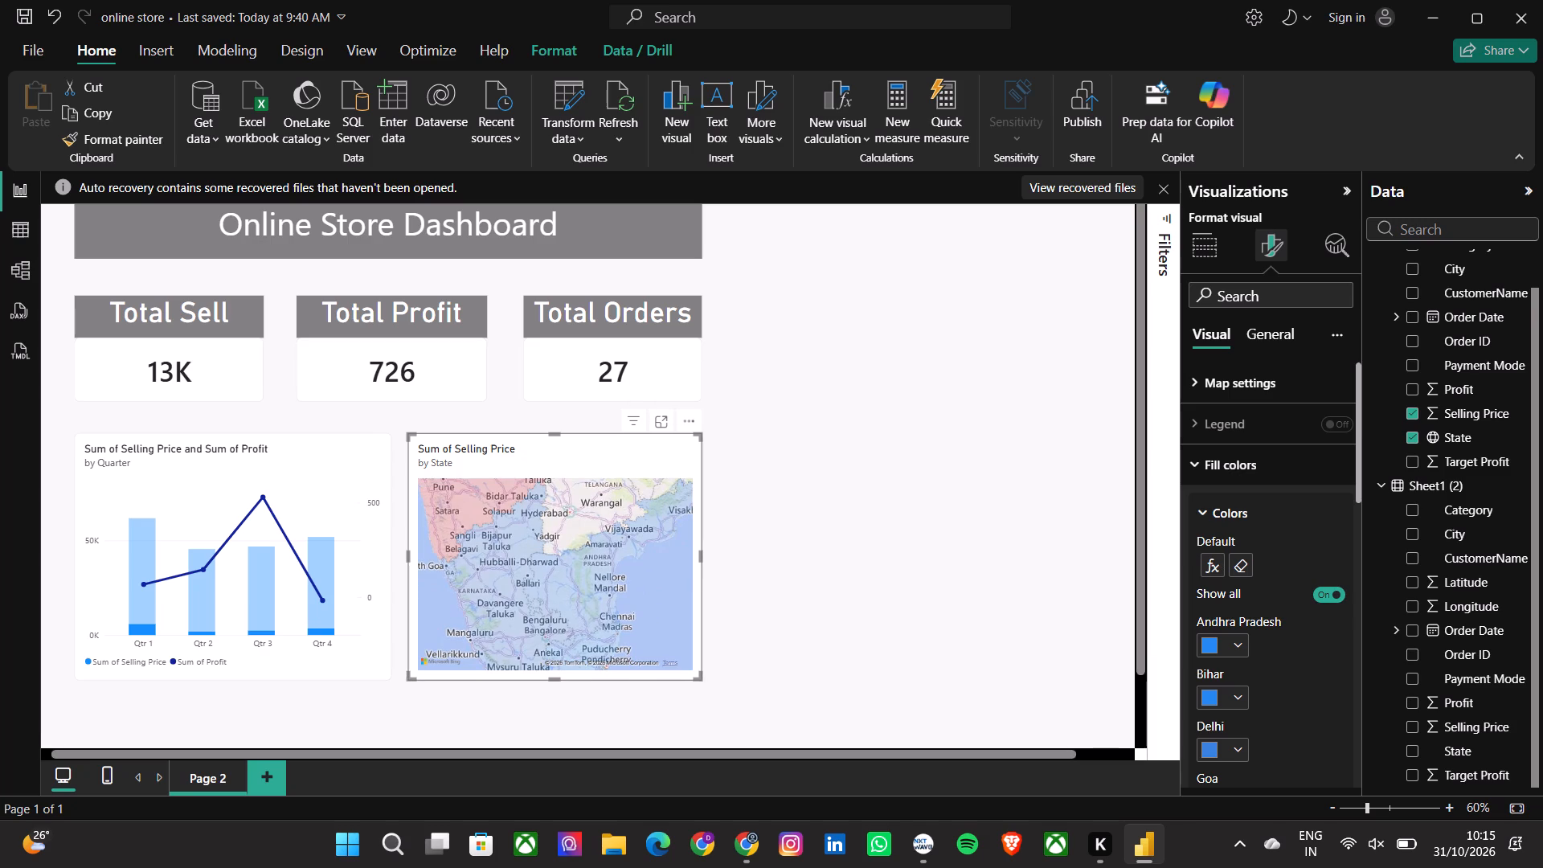
drag(573, 534, 544, 591)
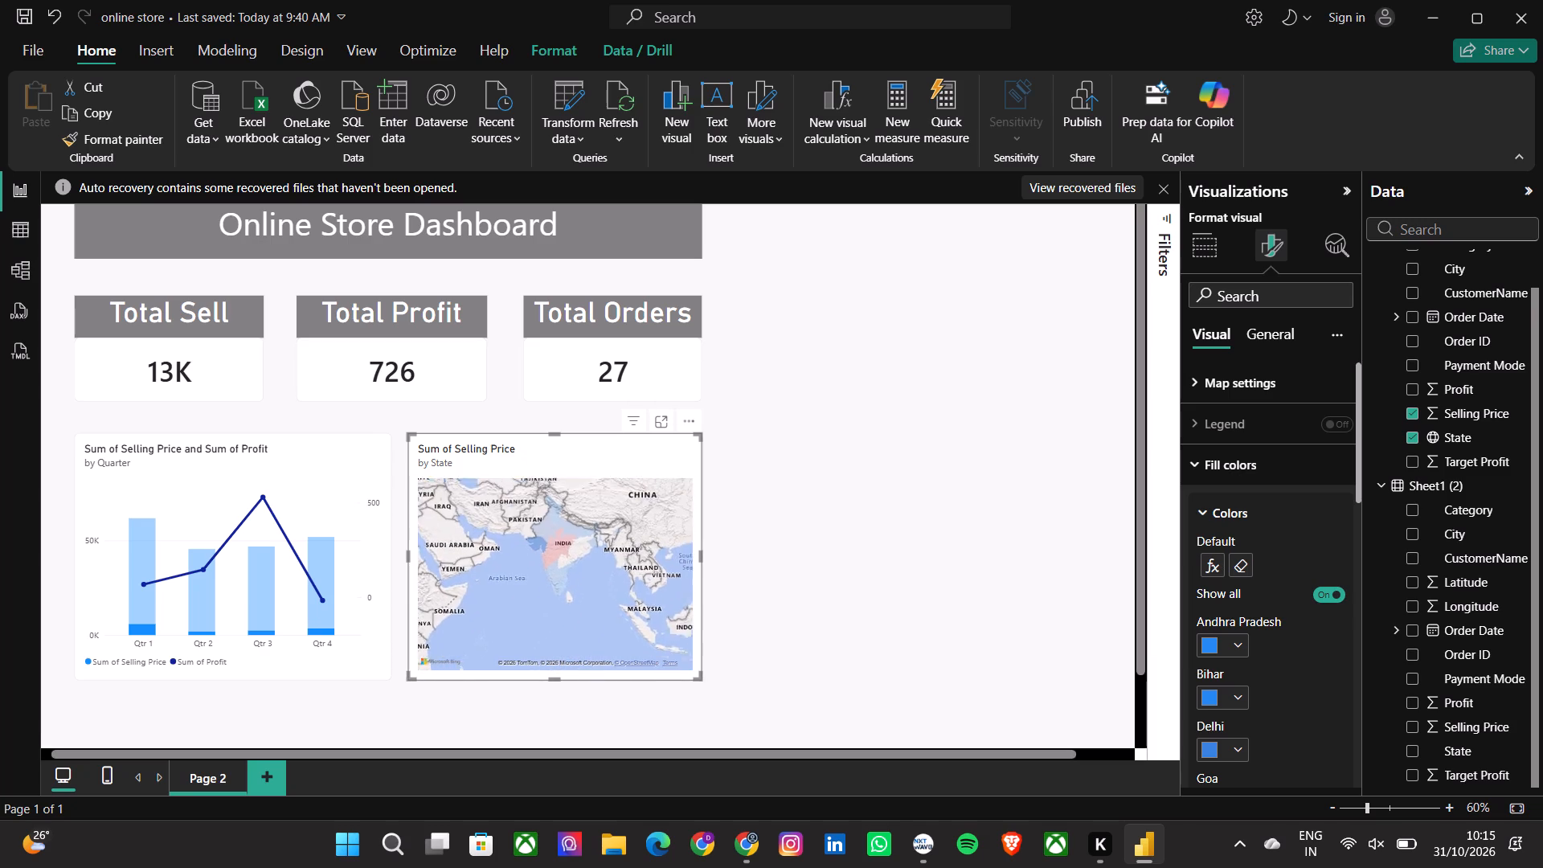
drag(544, 591, 505, 619)
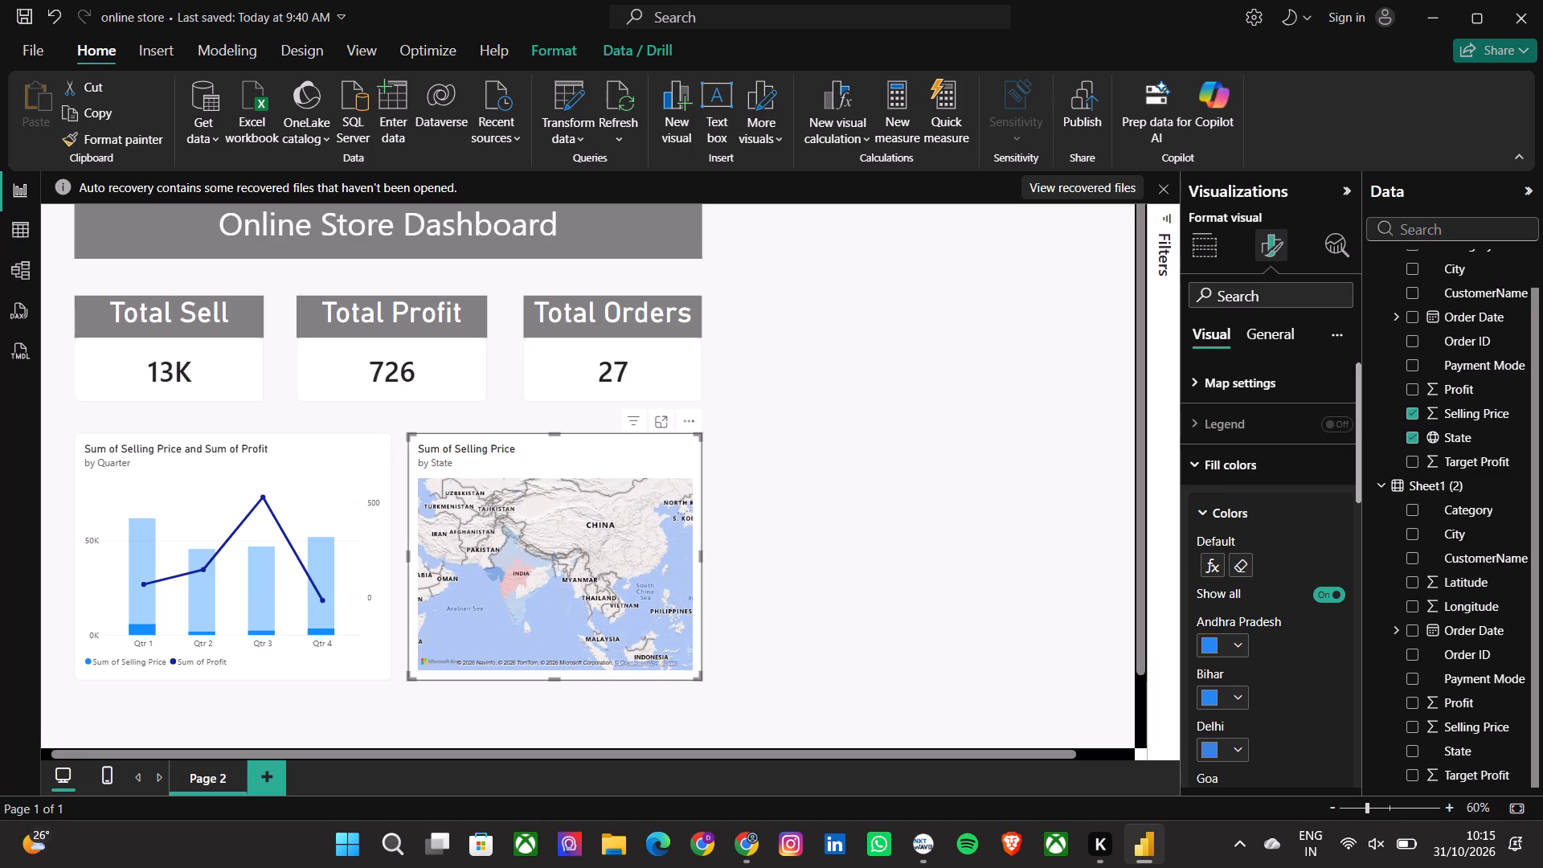
scroll(1322, 662, down, 4)
scroll(1258, 637, down, 4)
scroll(1258, 637, right, 1)
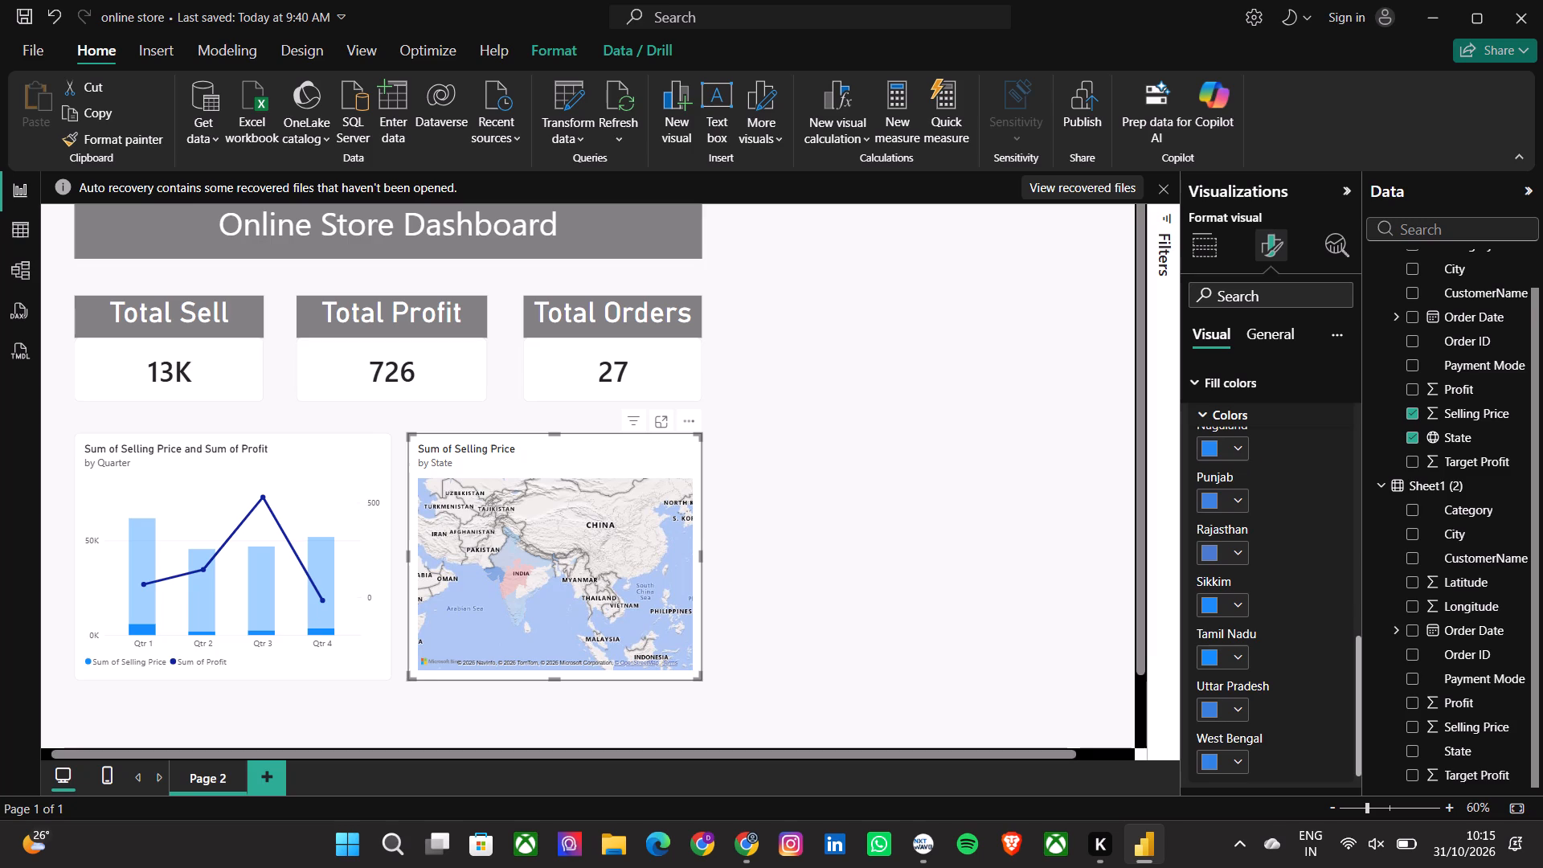
scroll(1258, 637, up, 2)
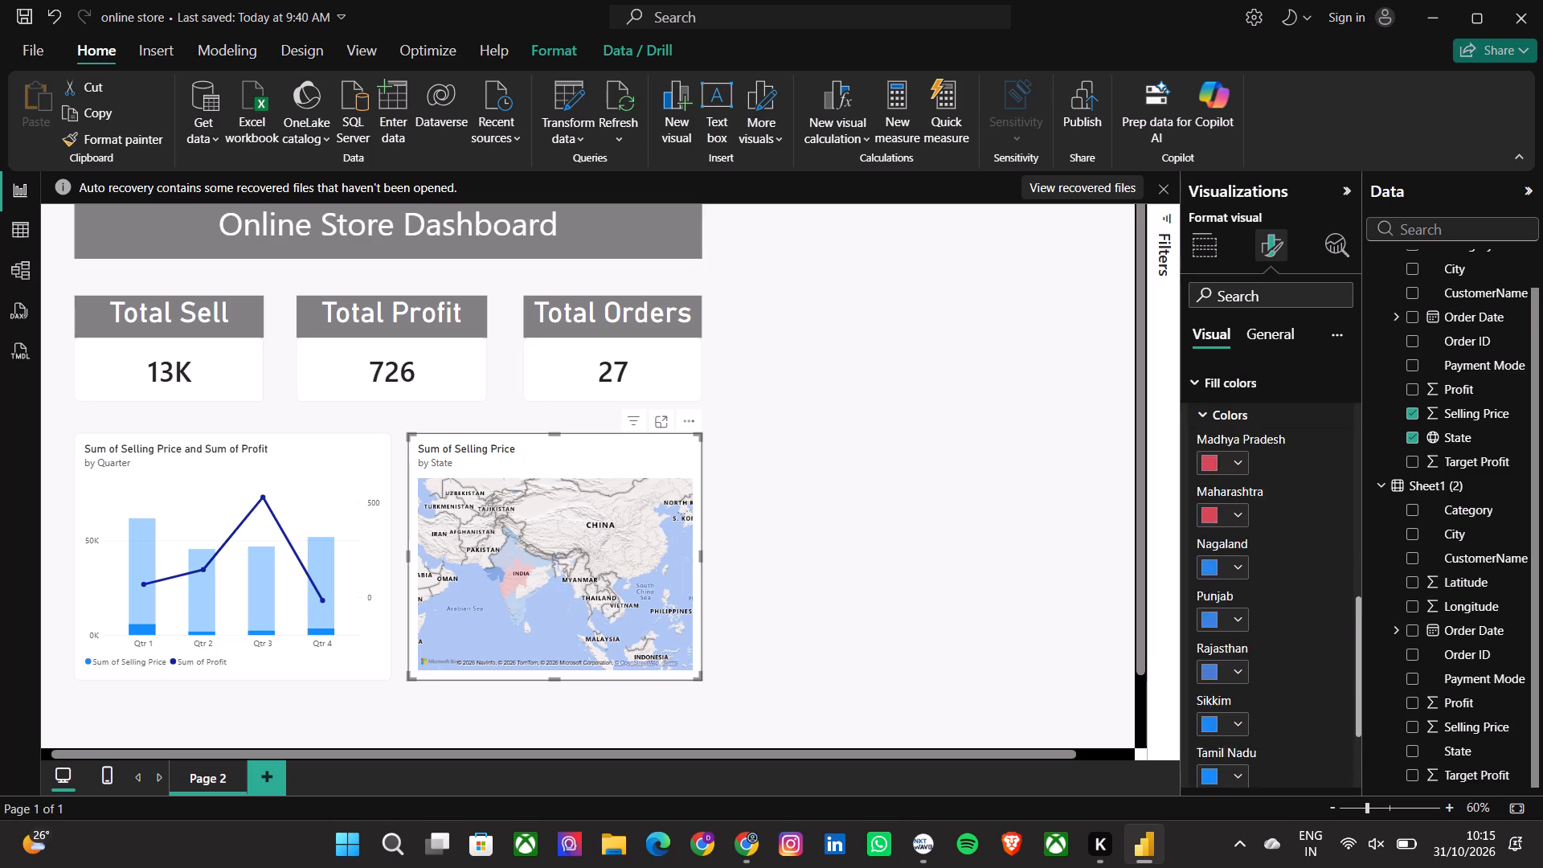
scroll(1258, 637, up, 4)
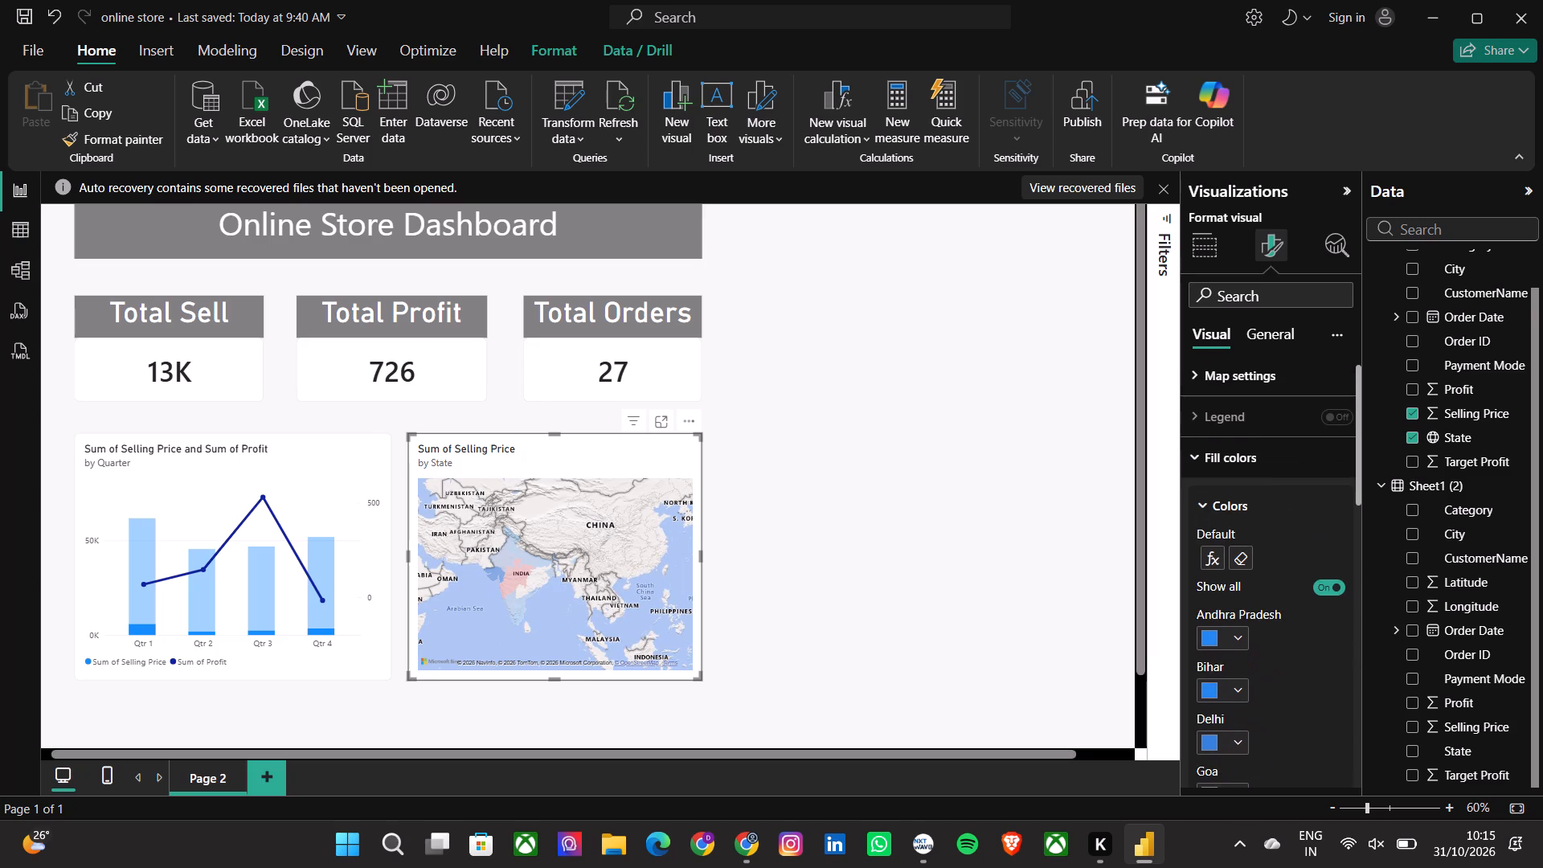
Clear the state selection on the Selling Price by State map.
click(603, 563)
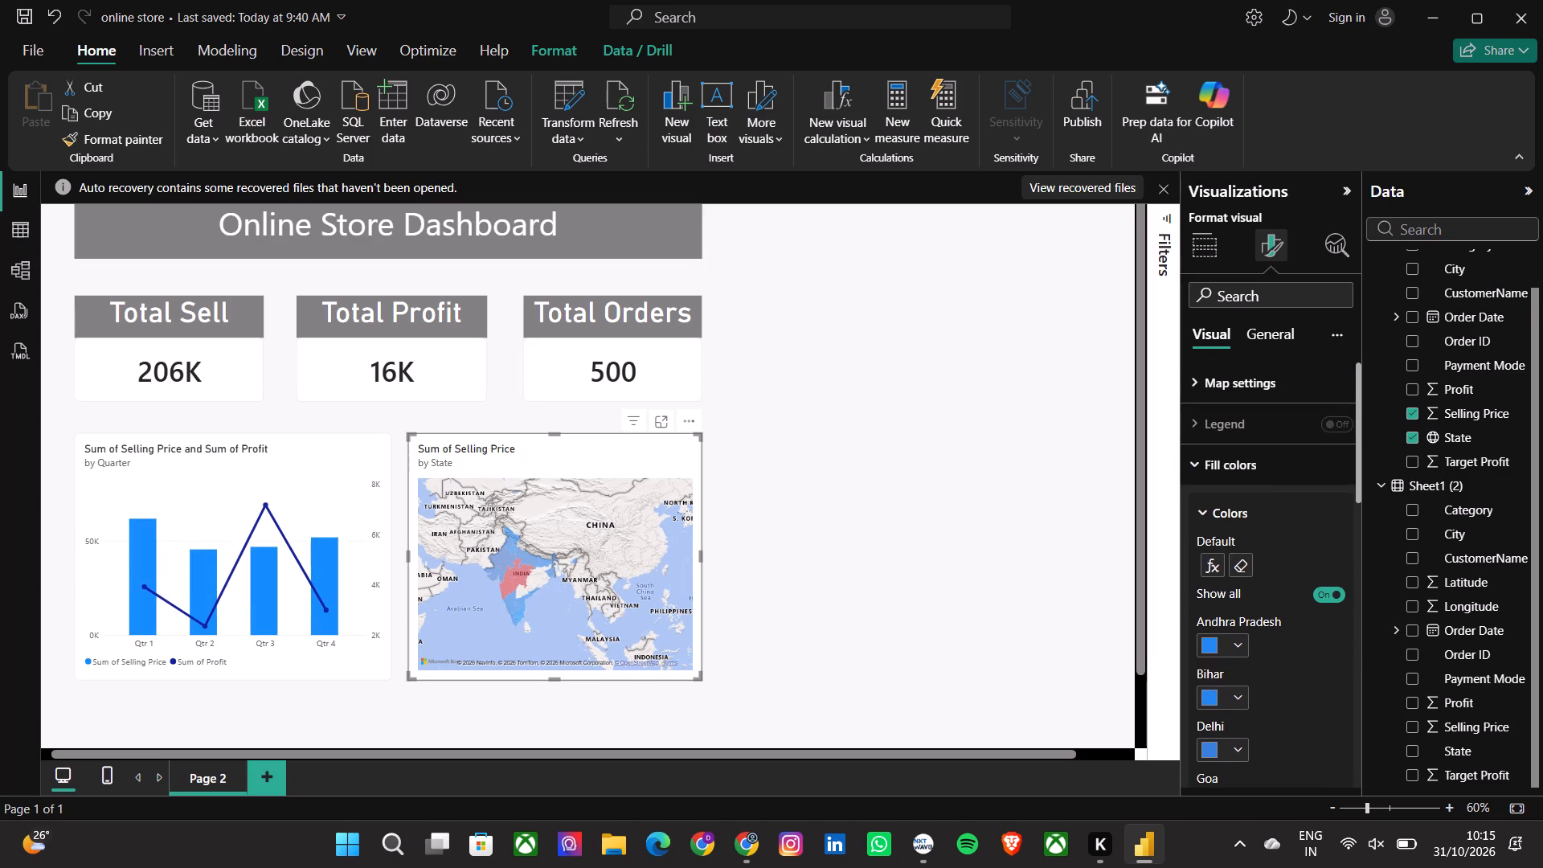
click(603, 563)
Change the map's default fill gradient to run from red (#D64550) at Lowest value to dark purple at Highest value.
click(1223, 567)
scroll(1223, 567, up, 2)
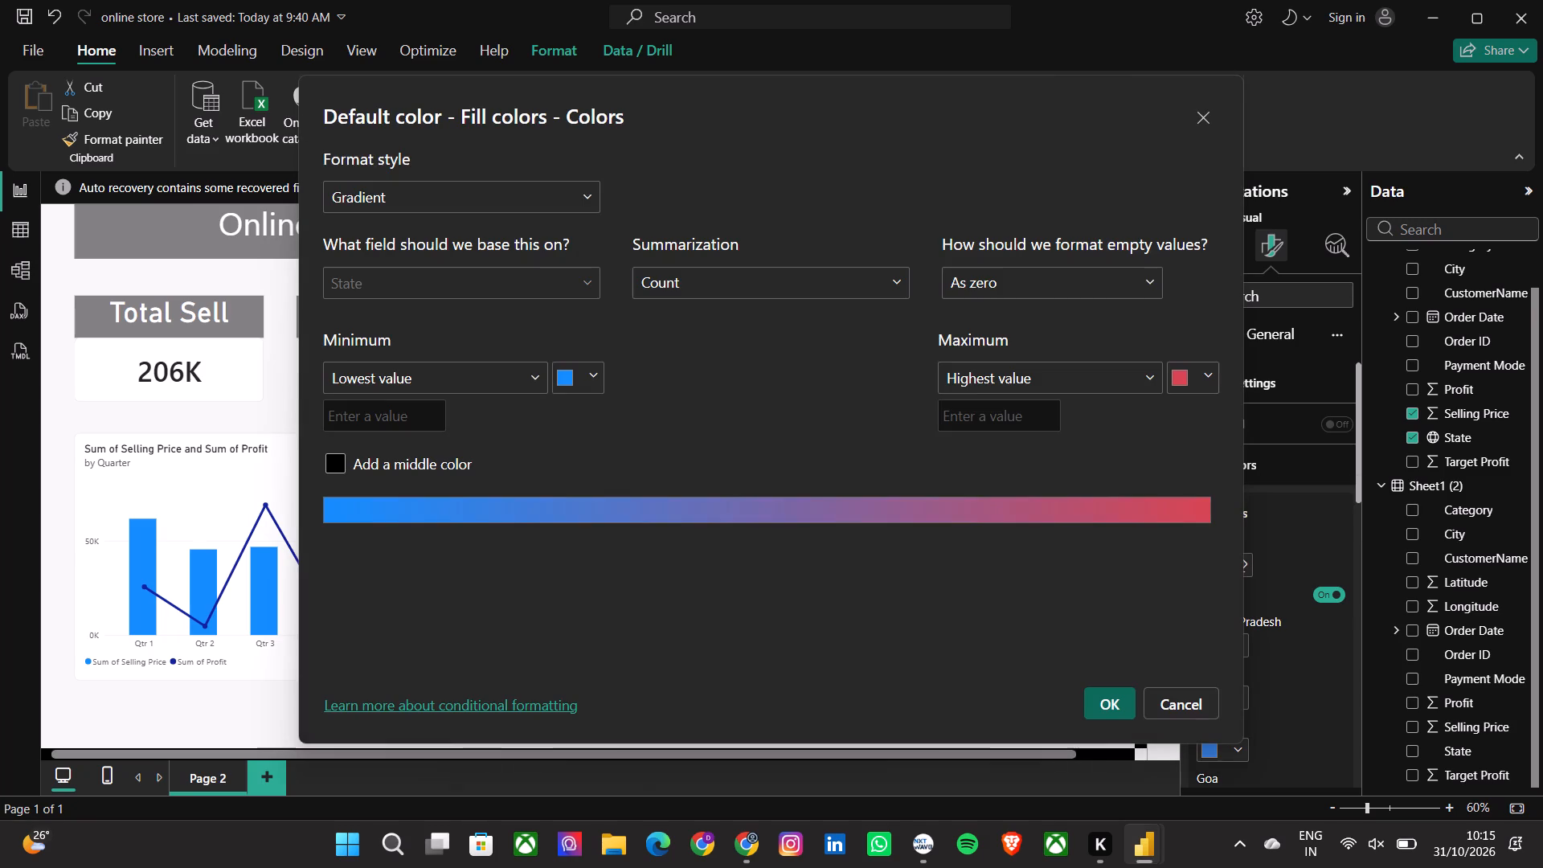
click(1207, 374)
click(1065, 398)
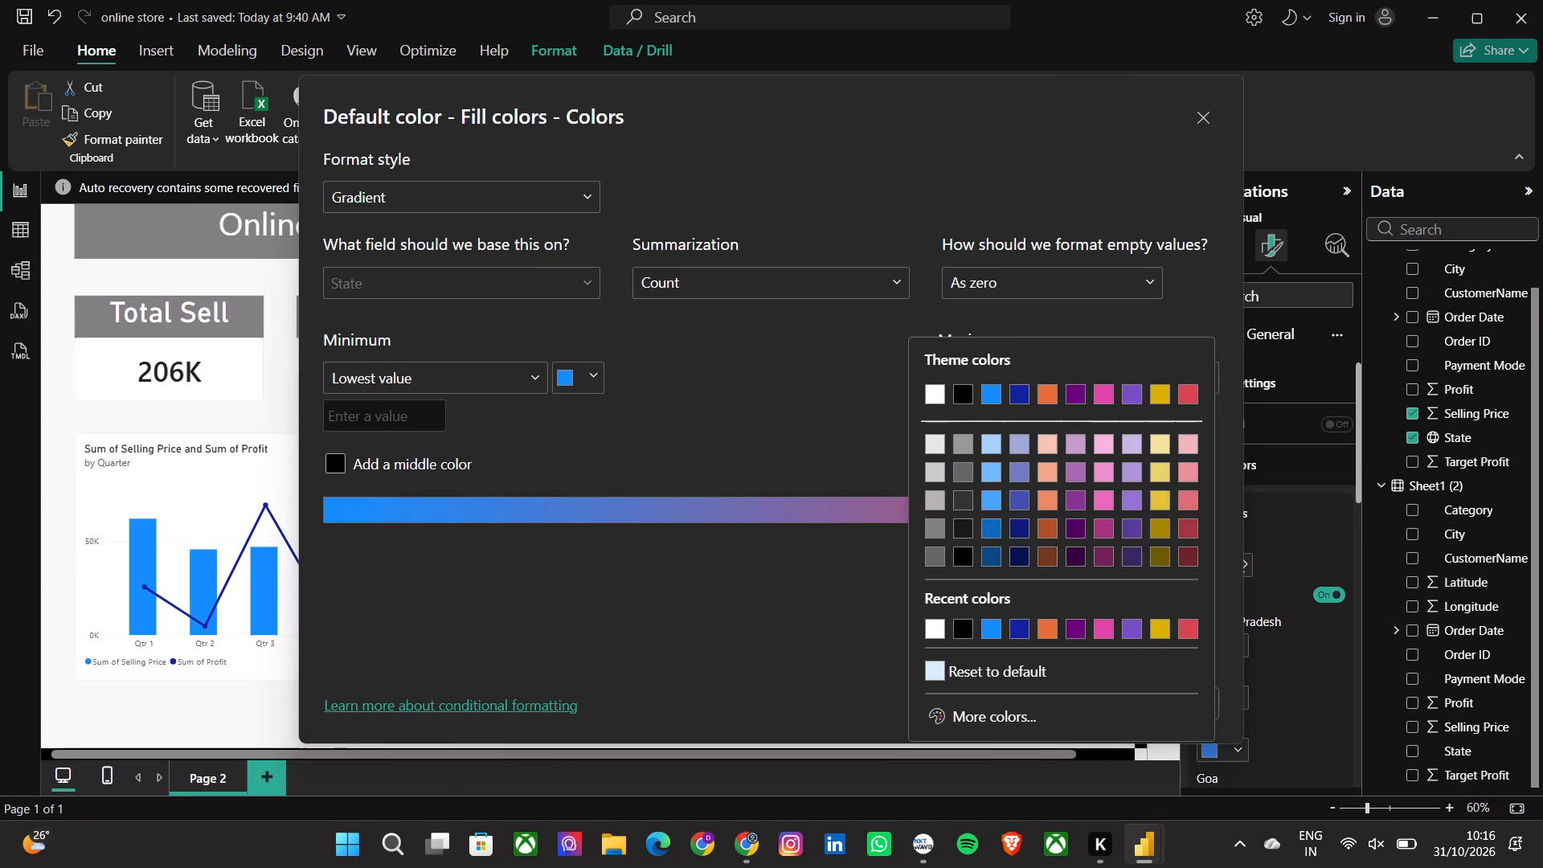
click(585, 375)
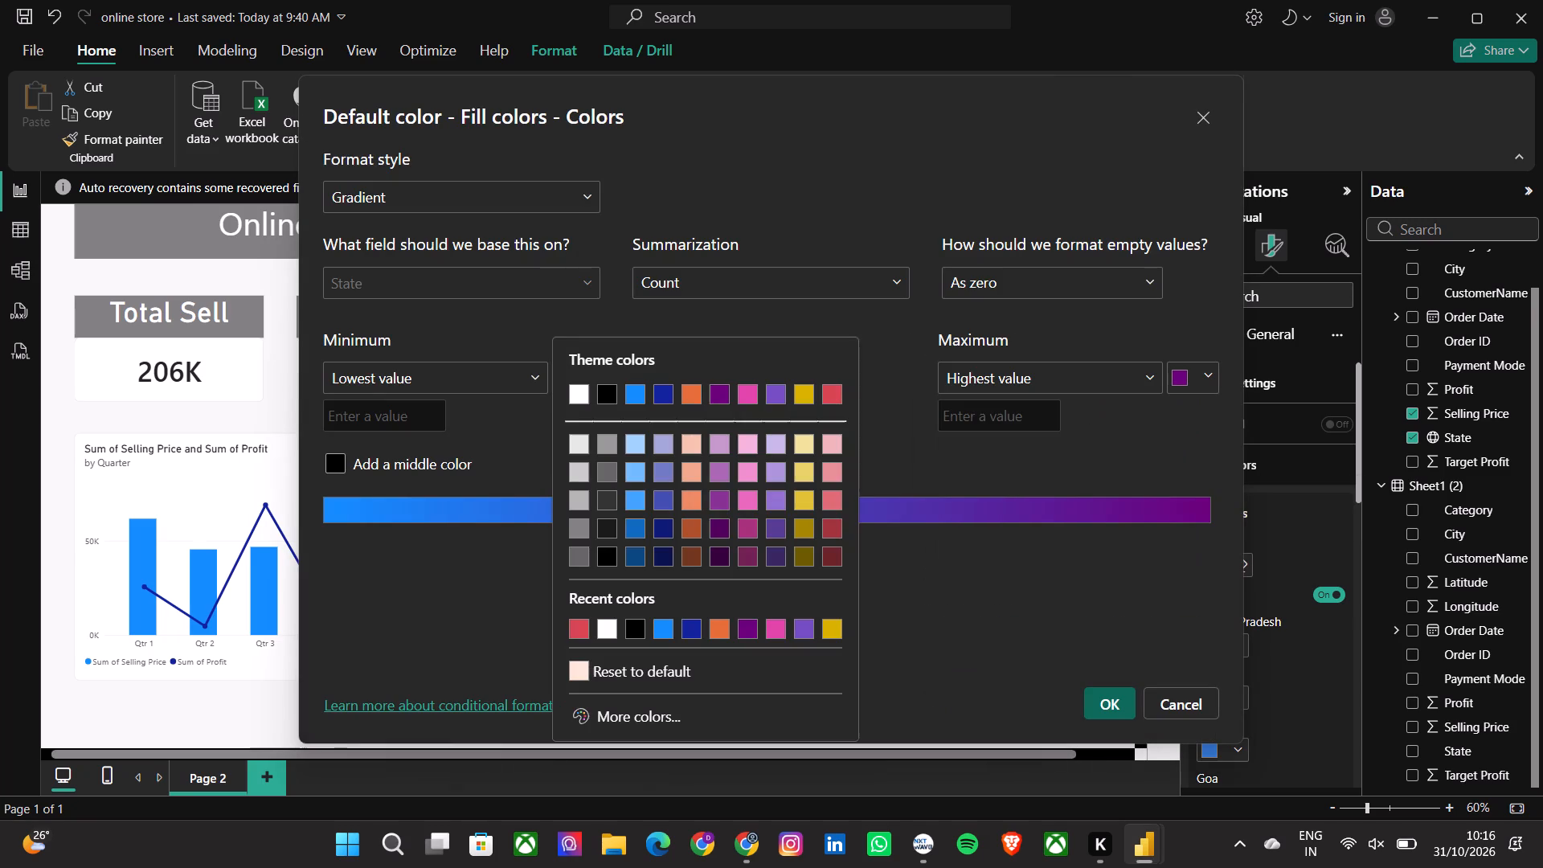
click(825, 392)
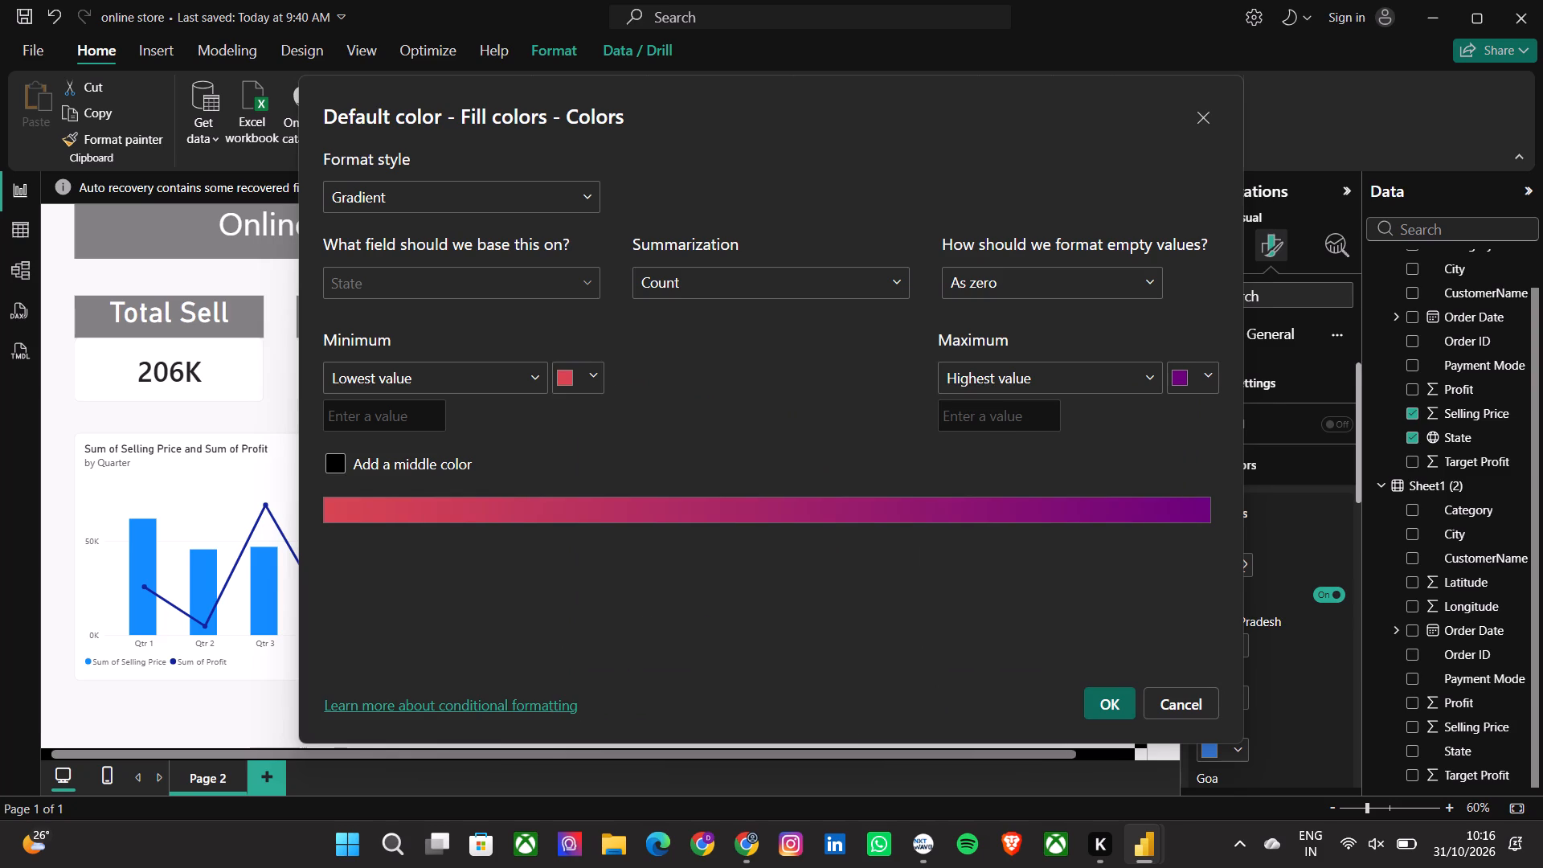
click(1111, 694)
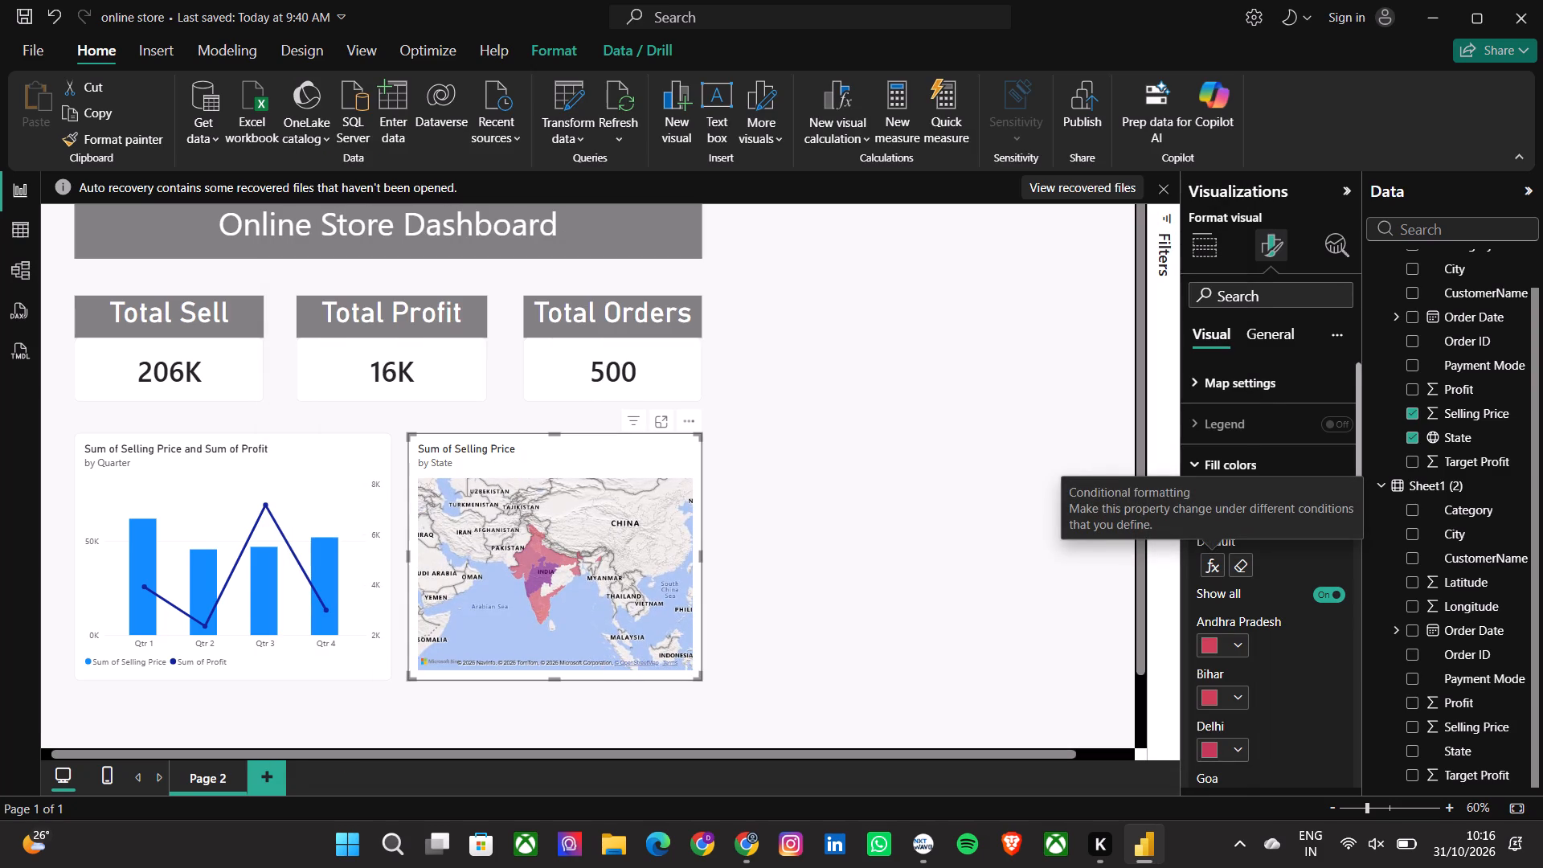
Add a middle colour to the map's fill gradient, using golden yellow at Middle value, and apply it.
click(1208, 567)
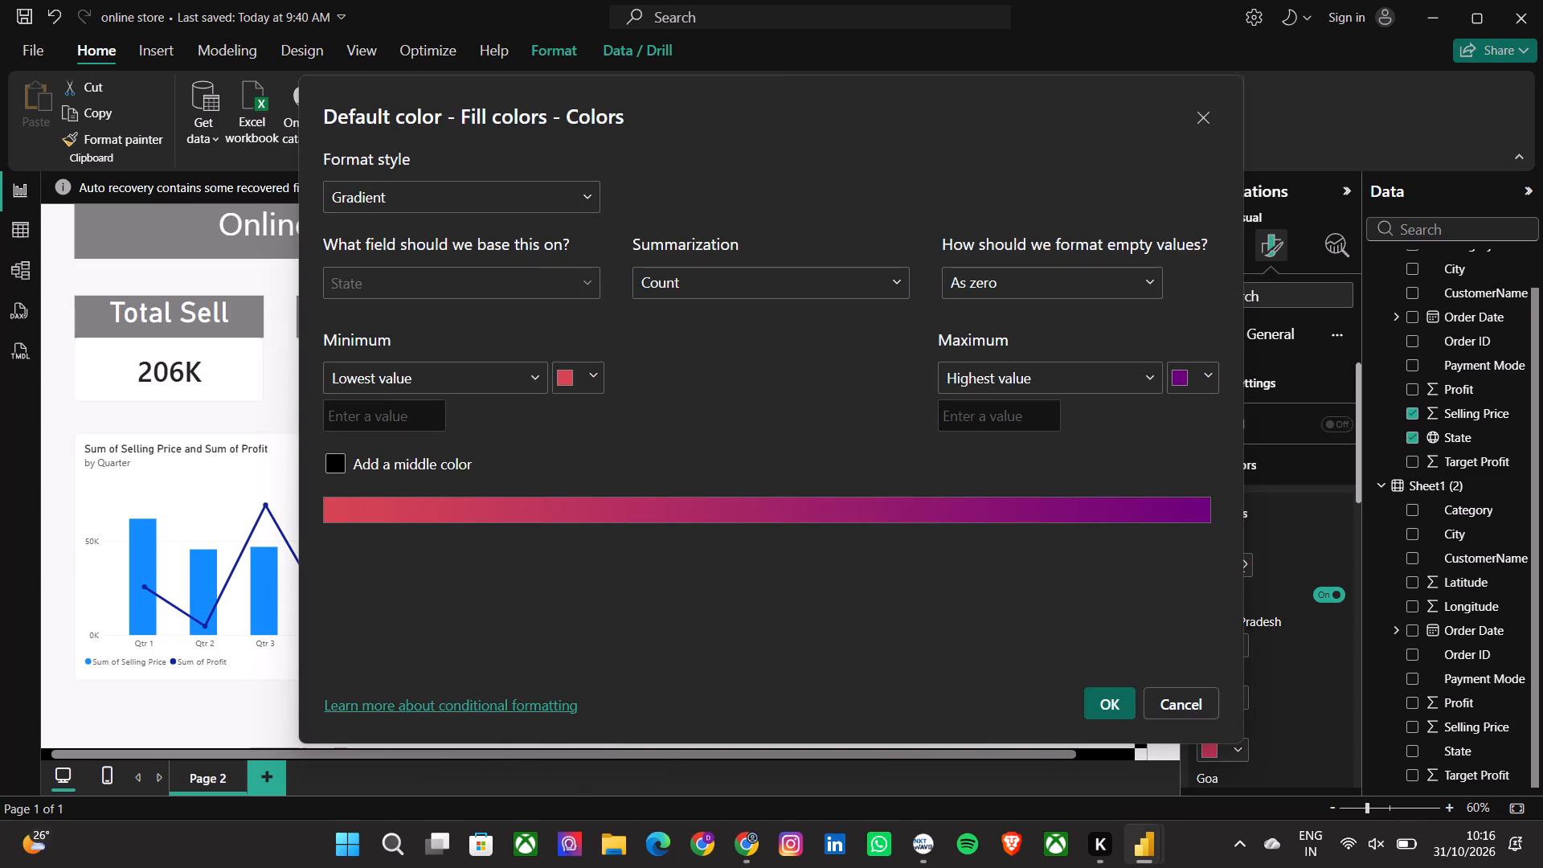
click(334, 458)
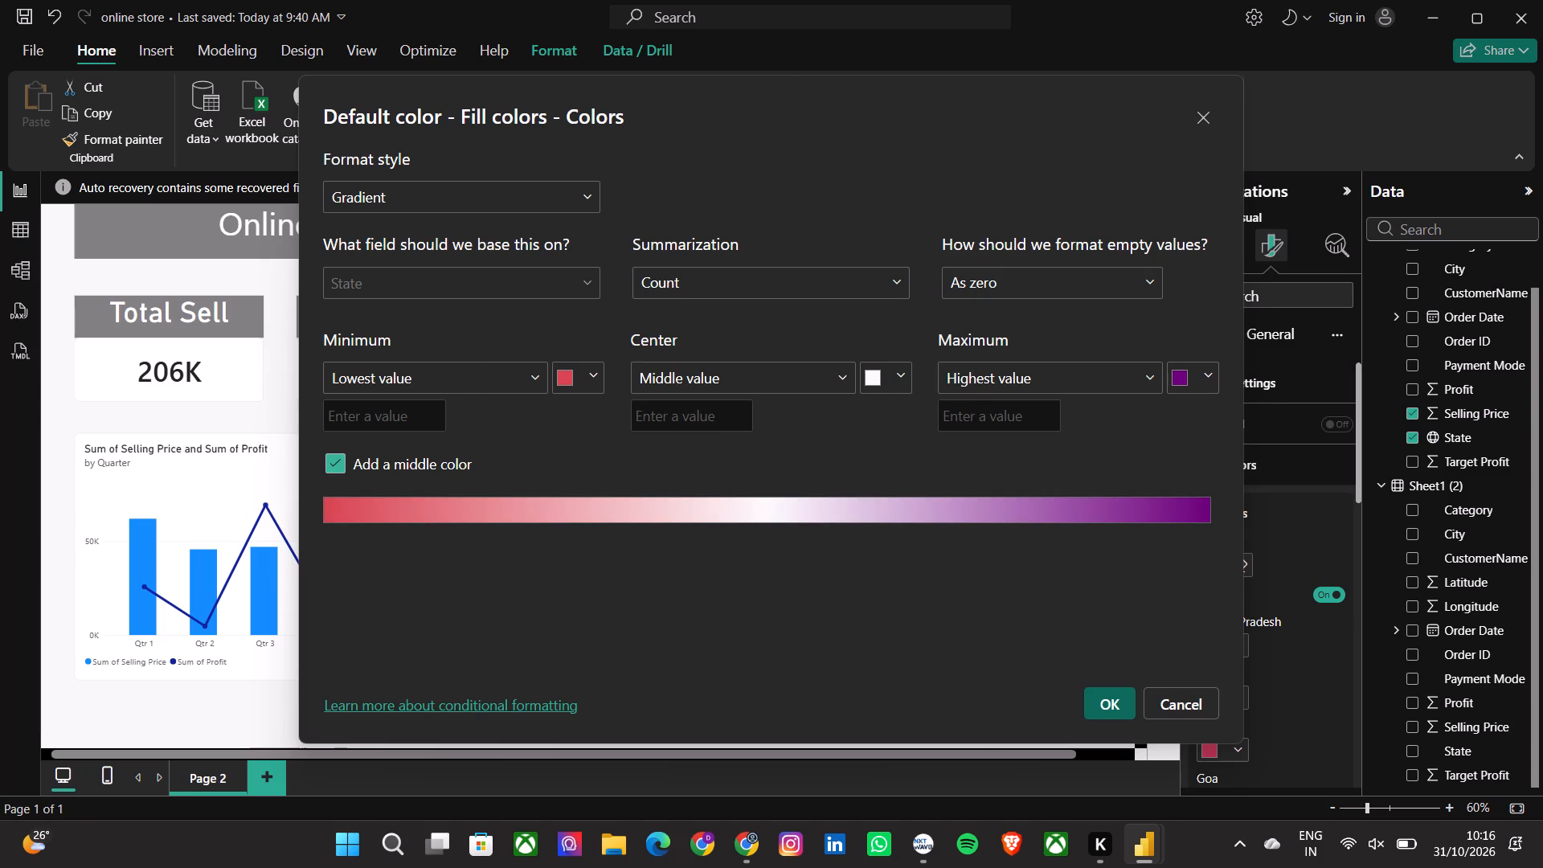
click(877, 374)
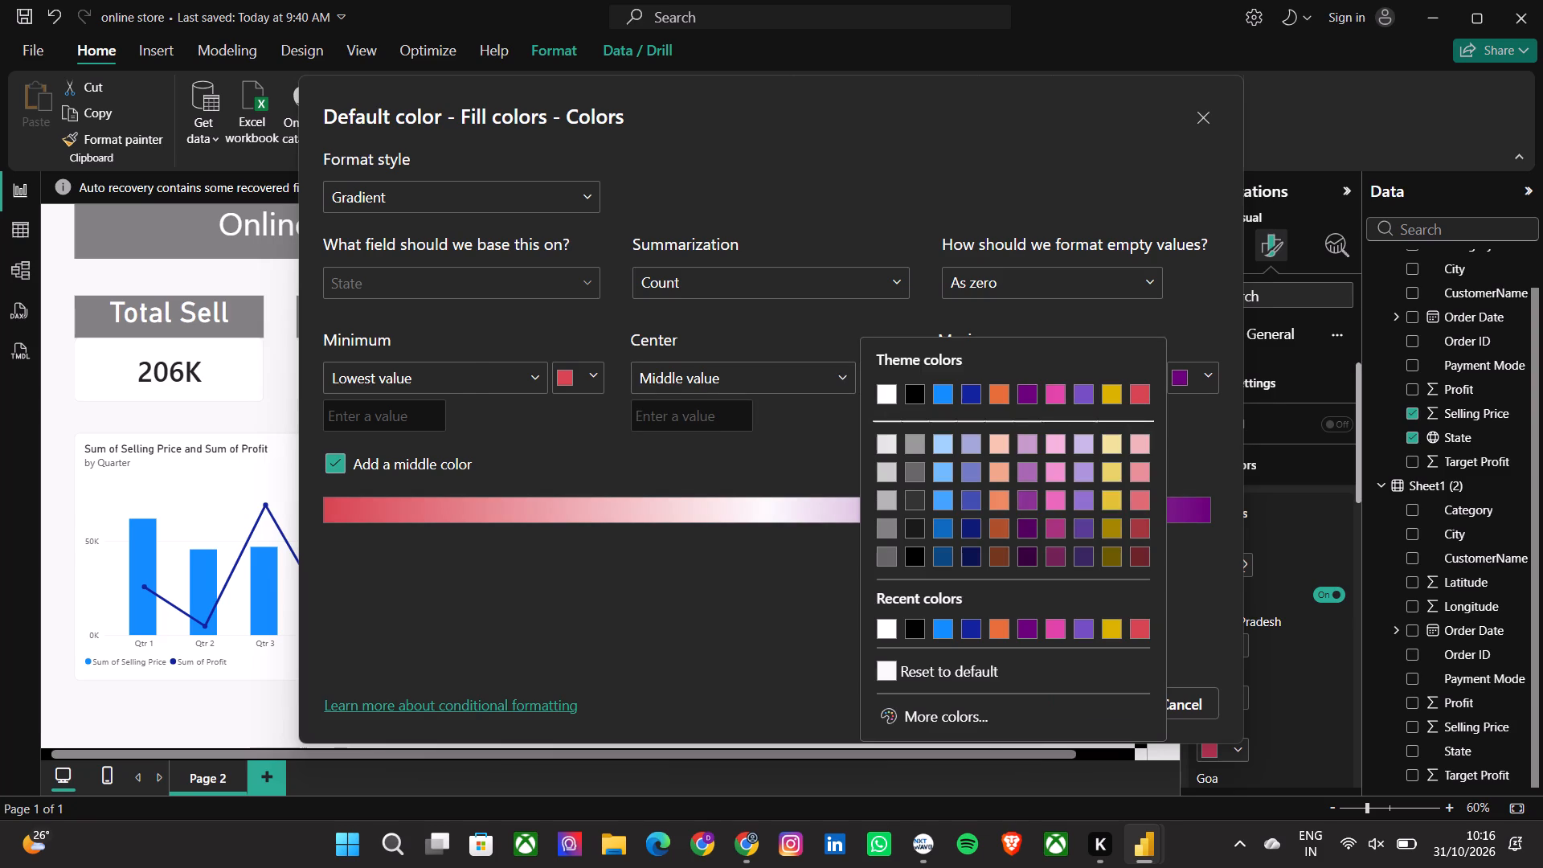
click(1117, 390)
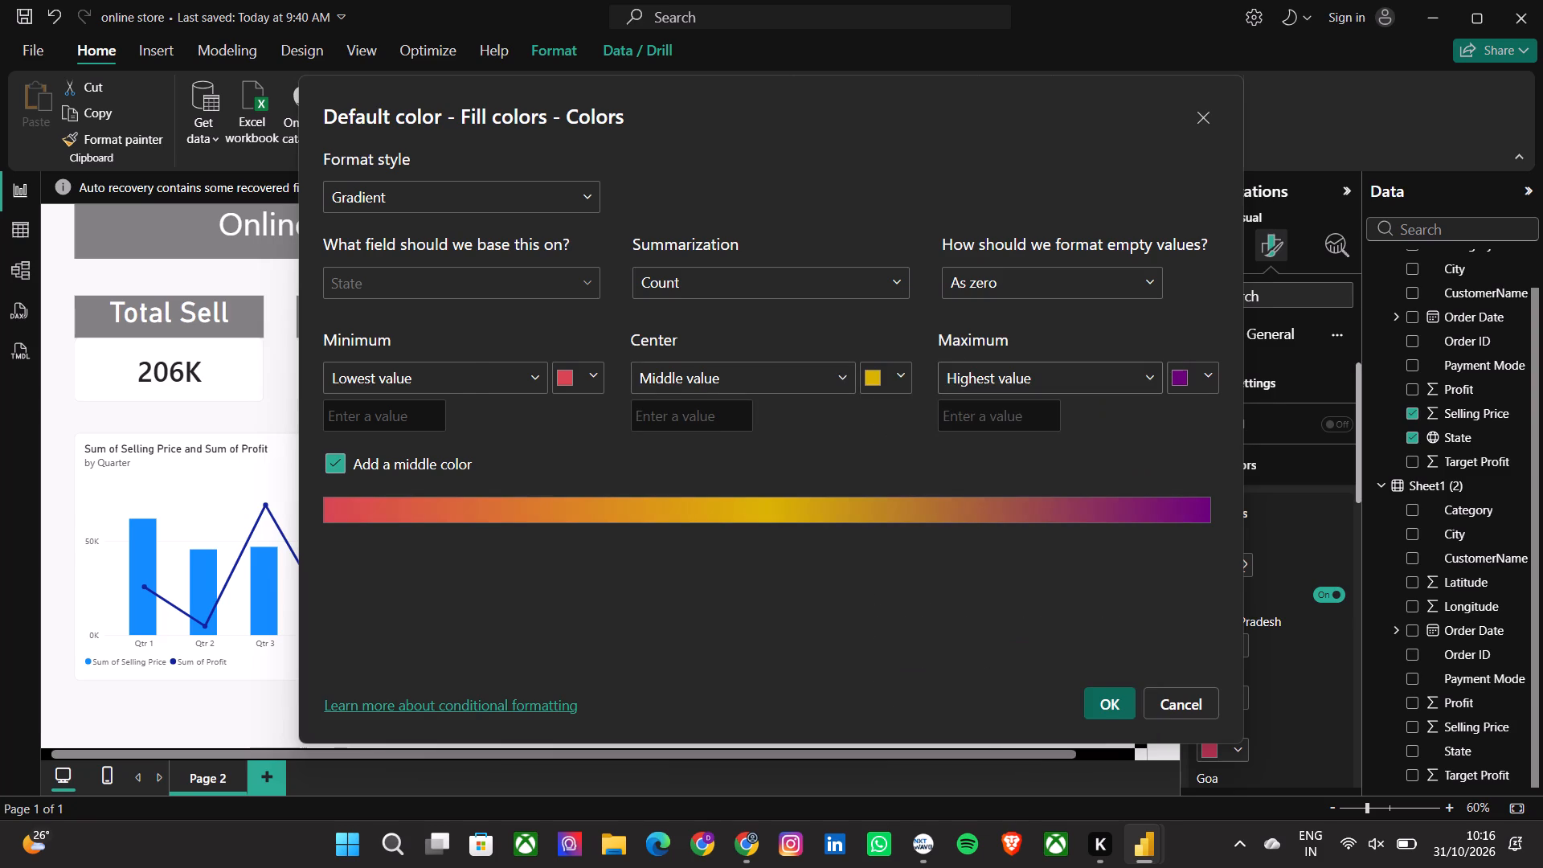
click(1117, 698)
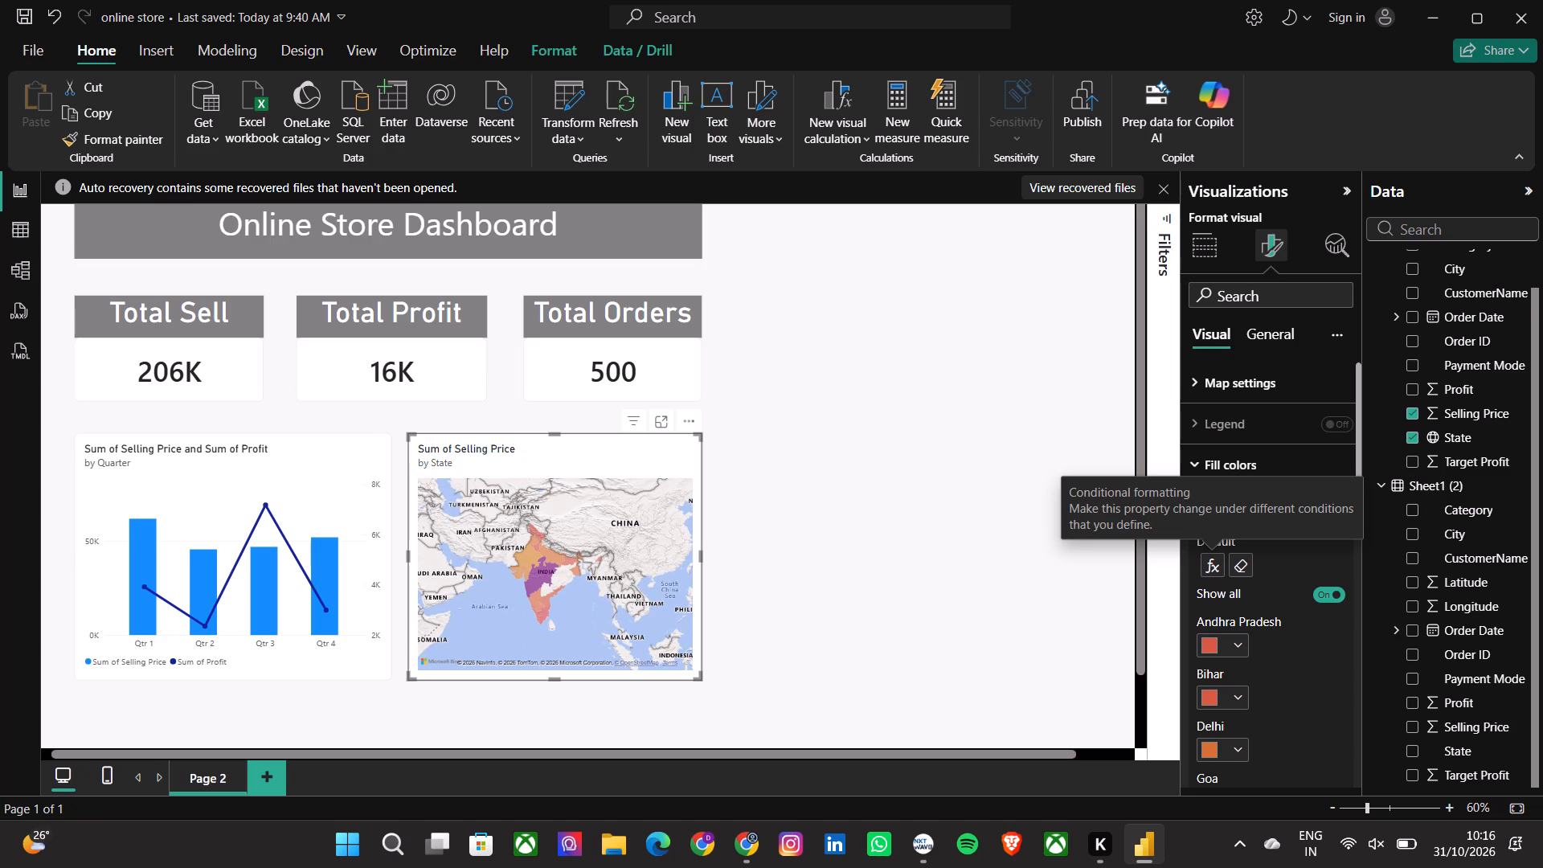
Review the map's gradient settings and examine the state colours across southern and northern India.
click(1216, 569)
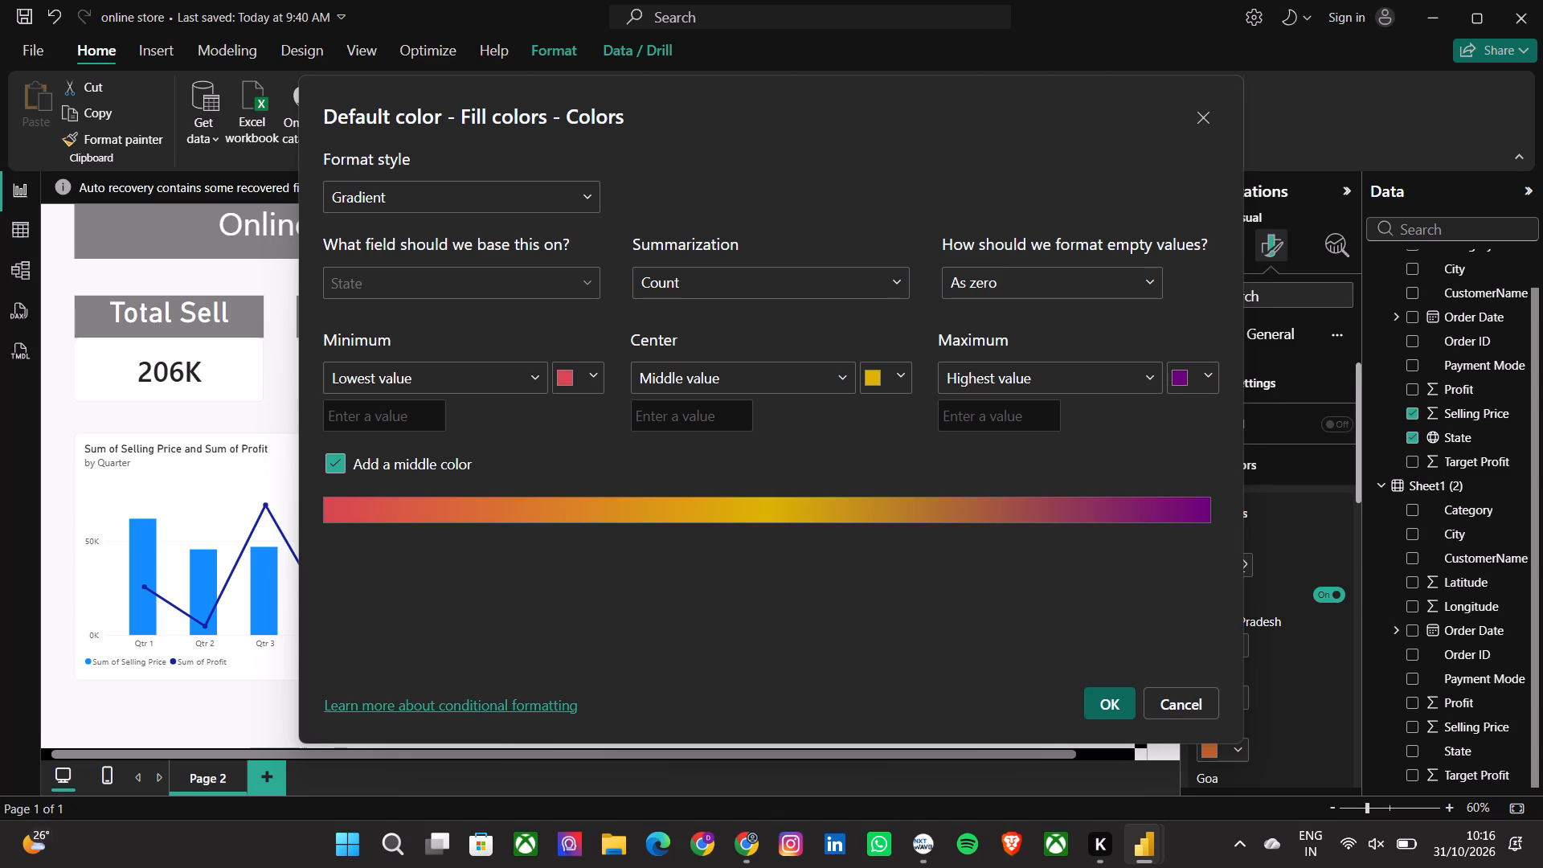
click(1115, 695)
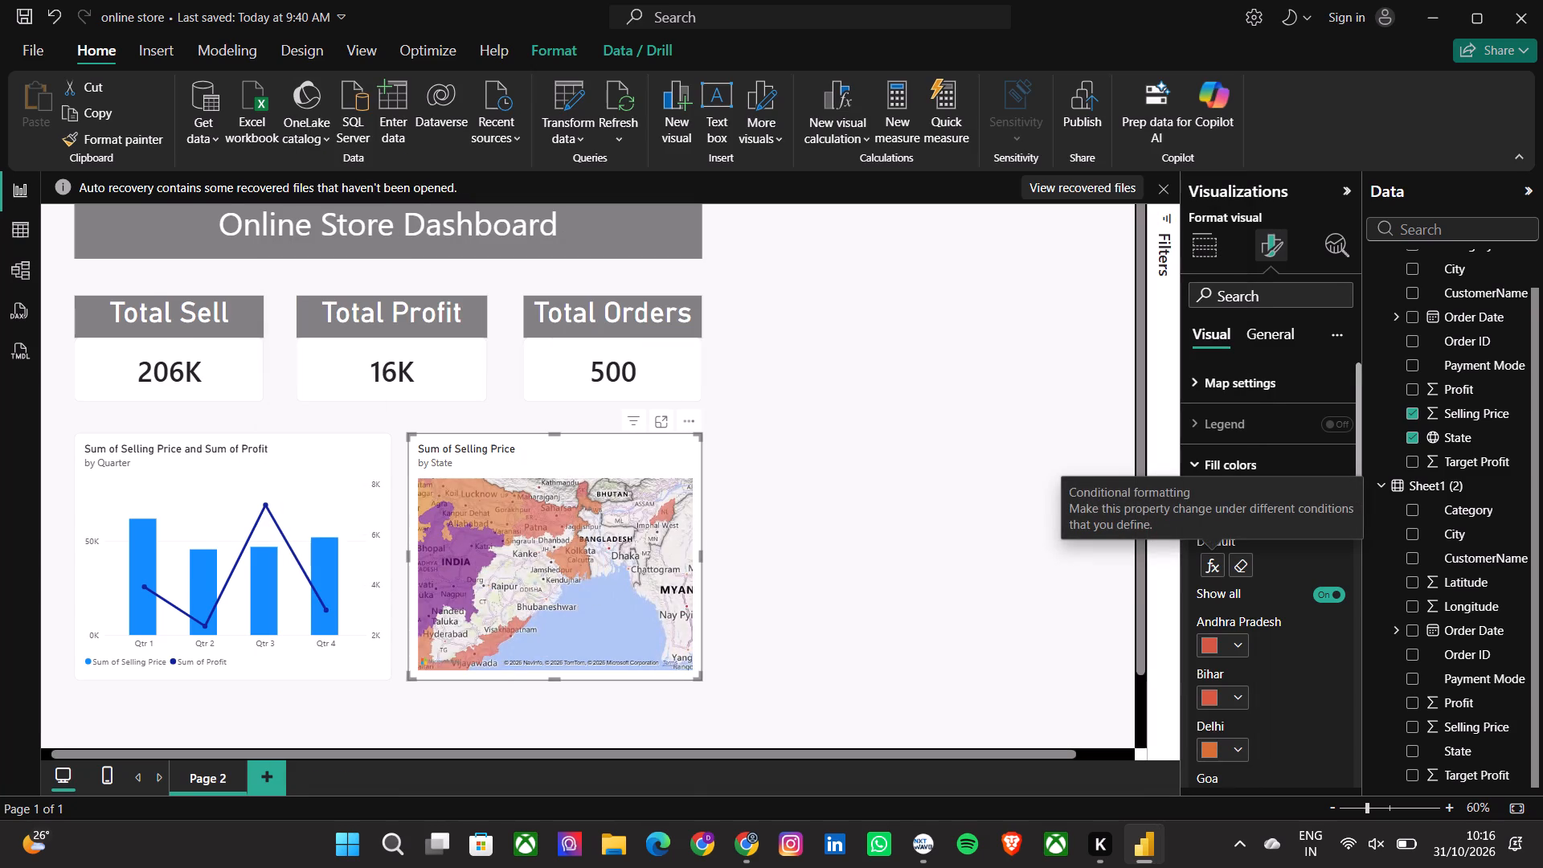
drag(529, 575, 660, 501)
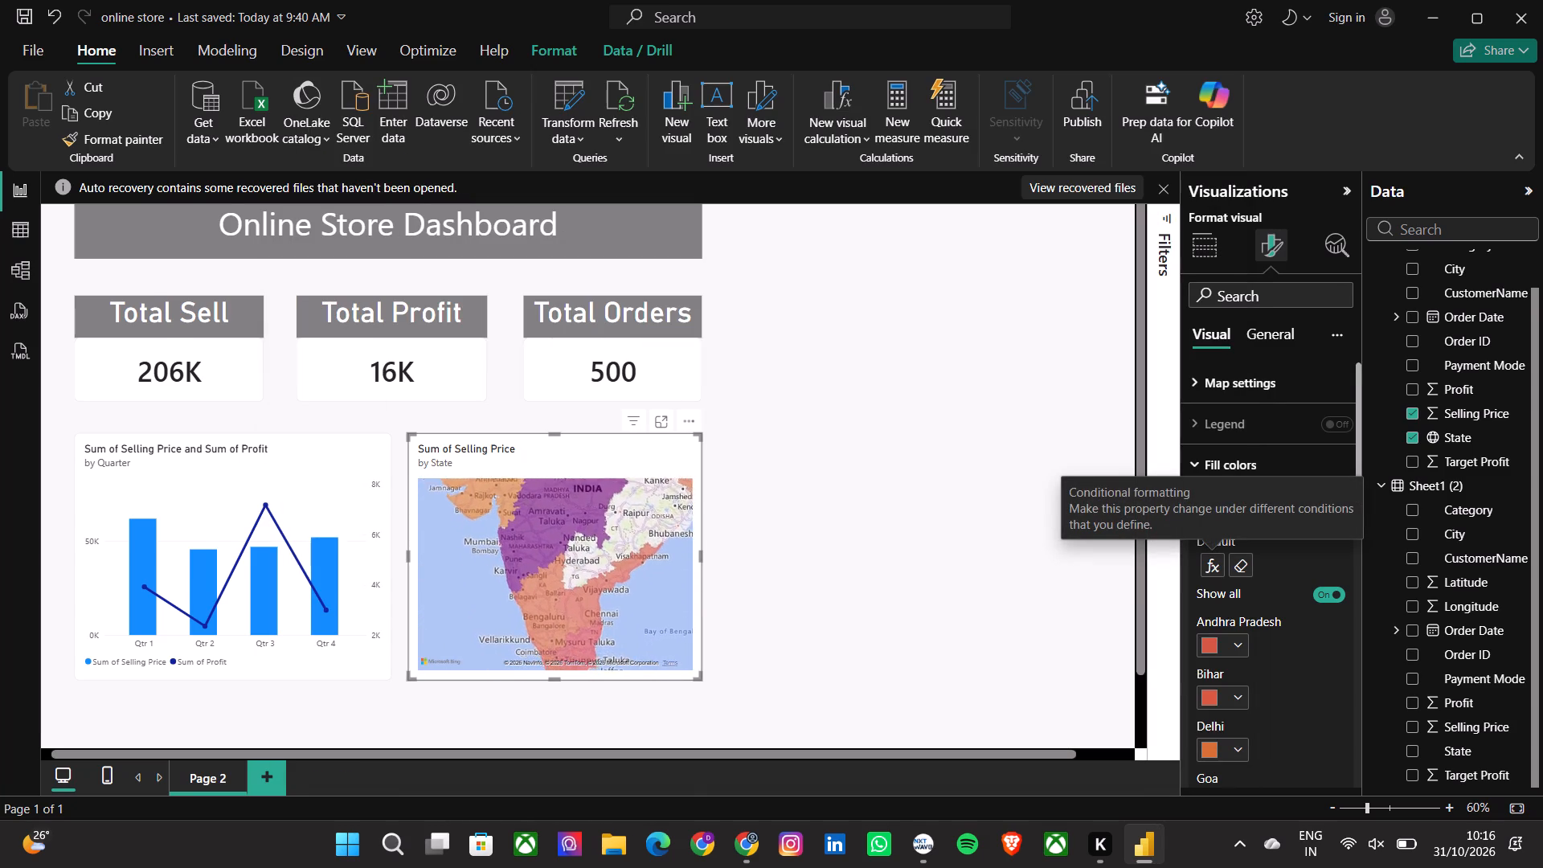
drag(660, 501, 640, 692)
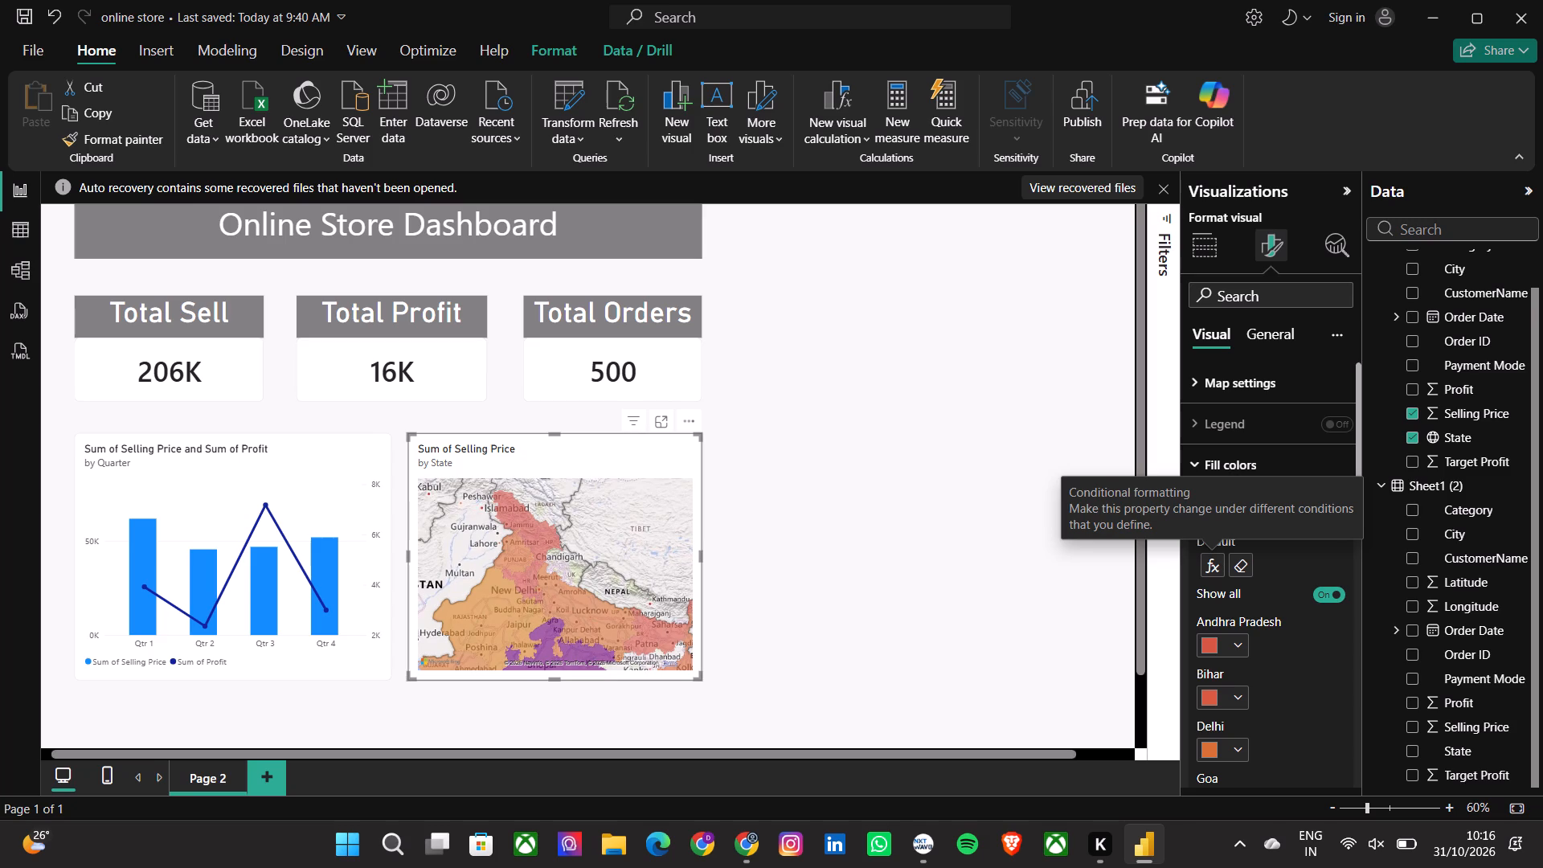
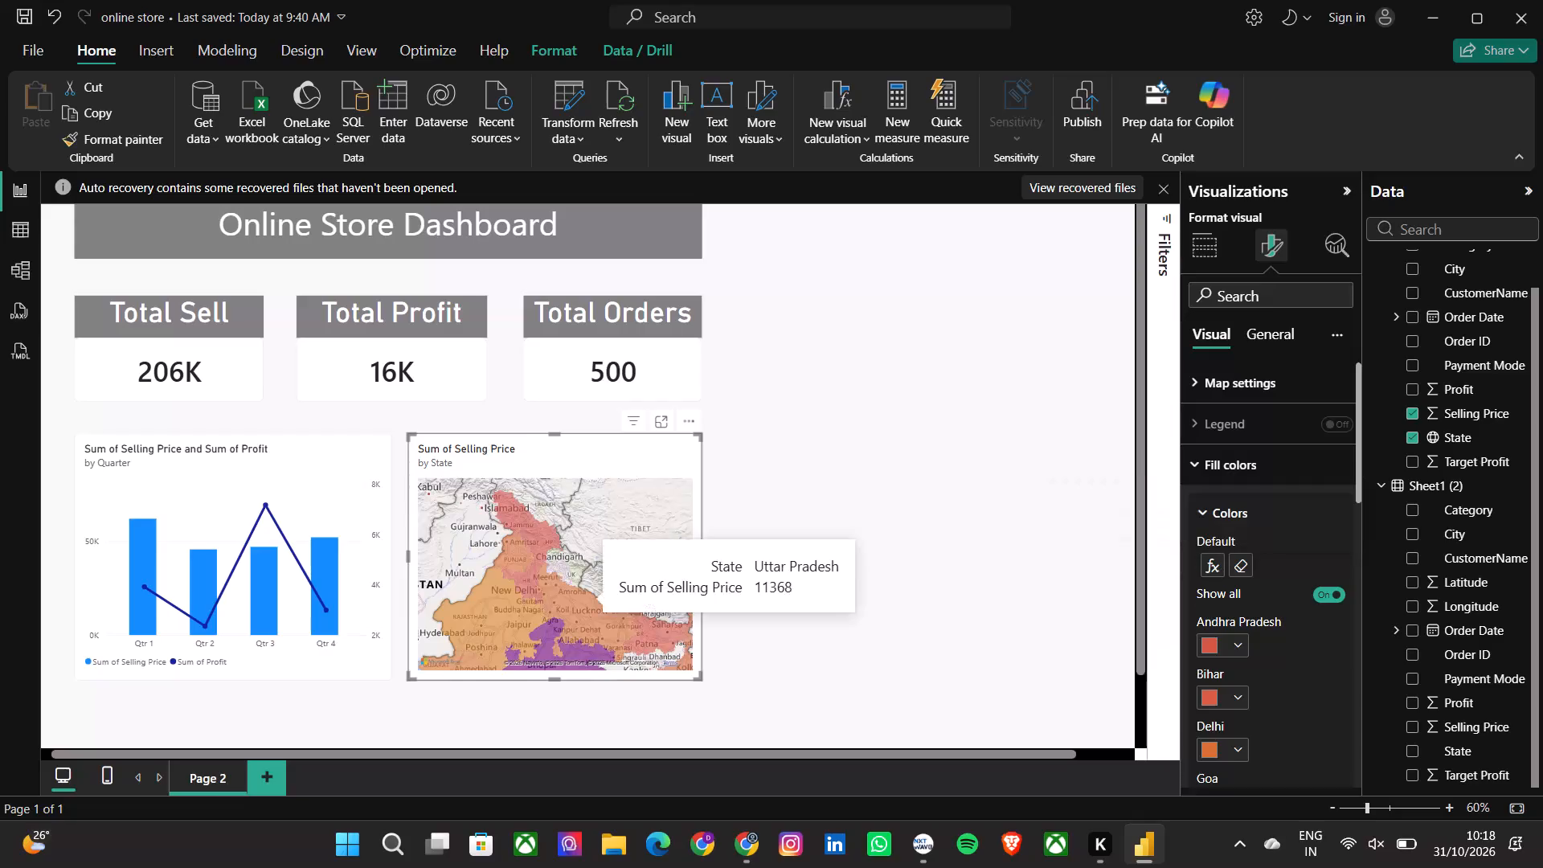
Select Madhya Pradesh on the Selling Price by State map, filtering the dashboard to that state.
drag(560, 564, 525, 539)
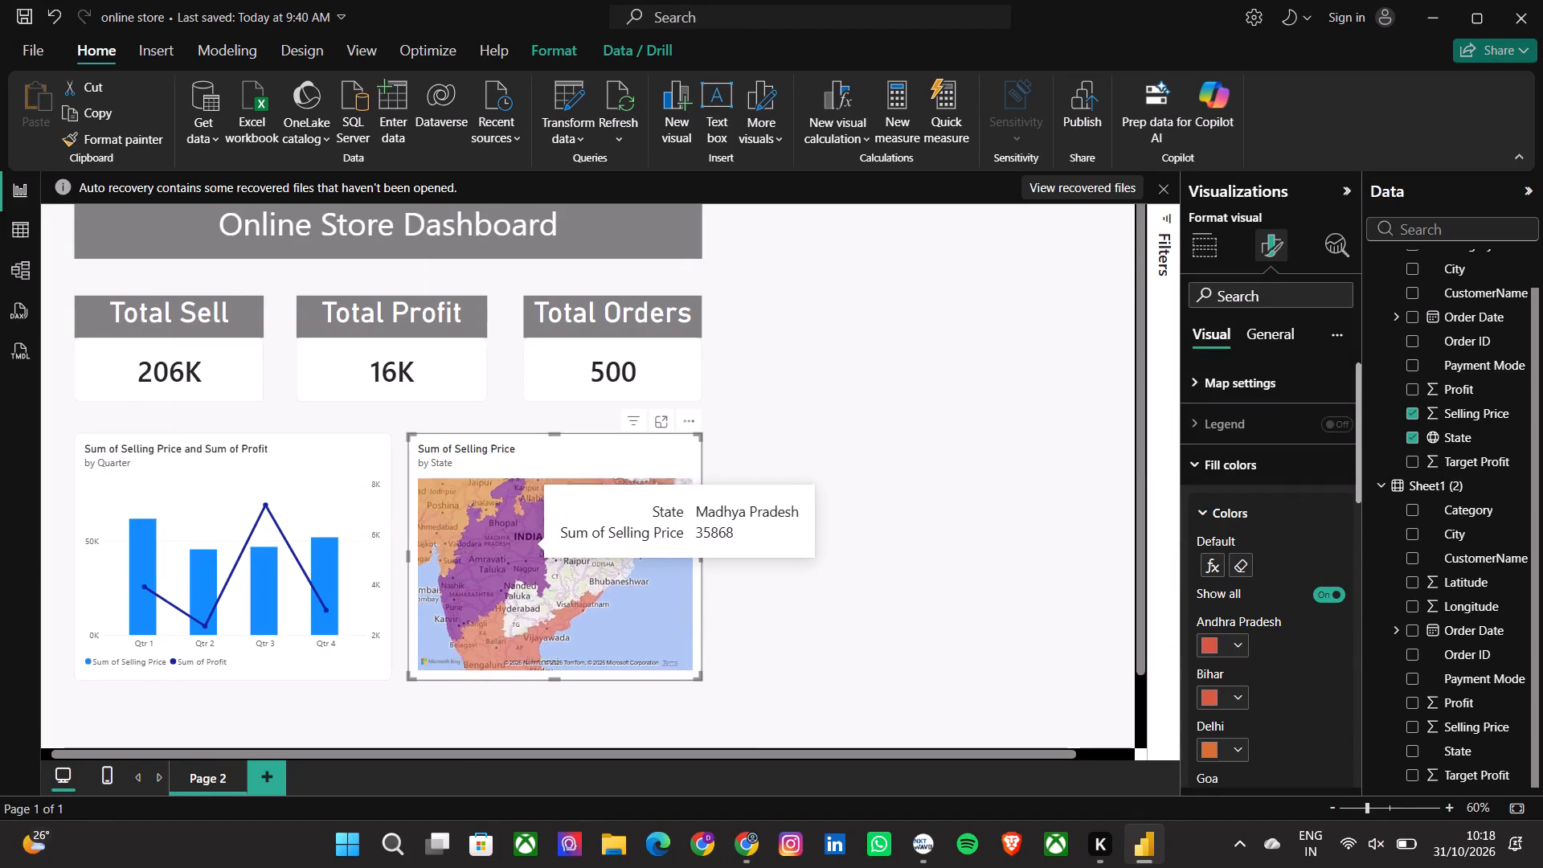
drag(525, 539, 518, 534)
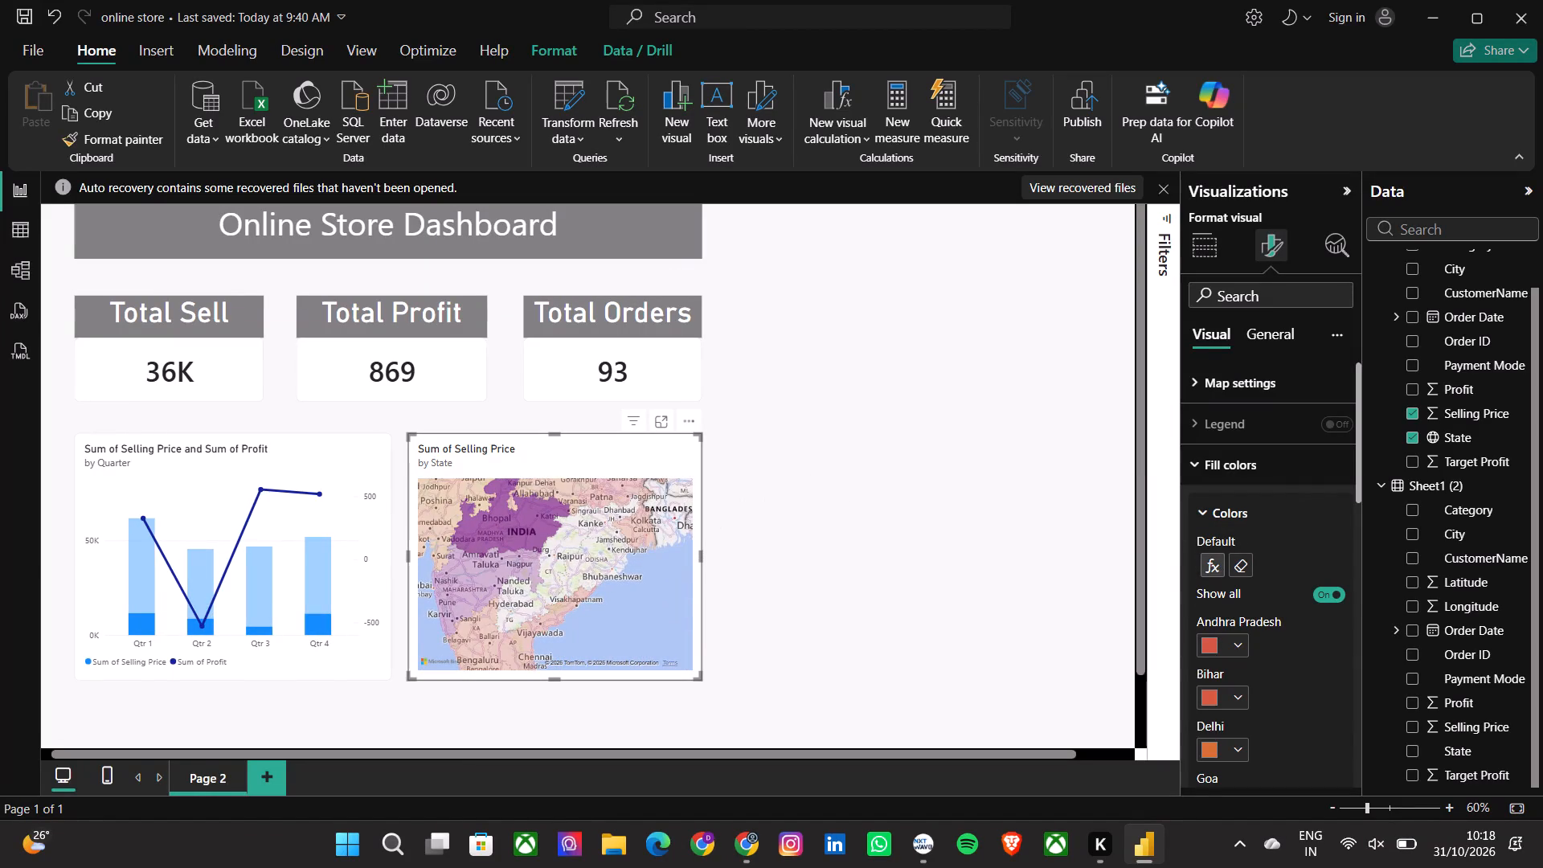
Change the Highest value colour of the map's default fill gradient to custom bright green (#09E73D) and apply it.
click(1209, 560)
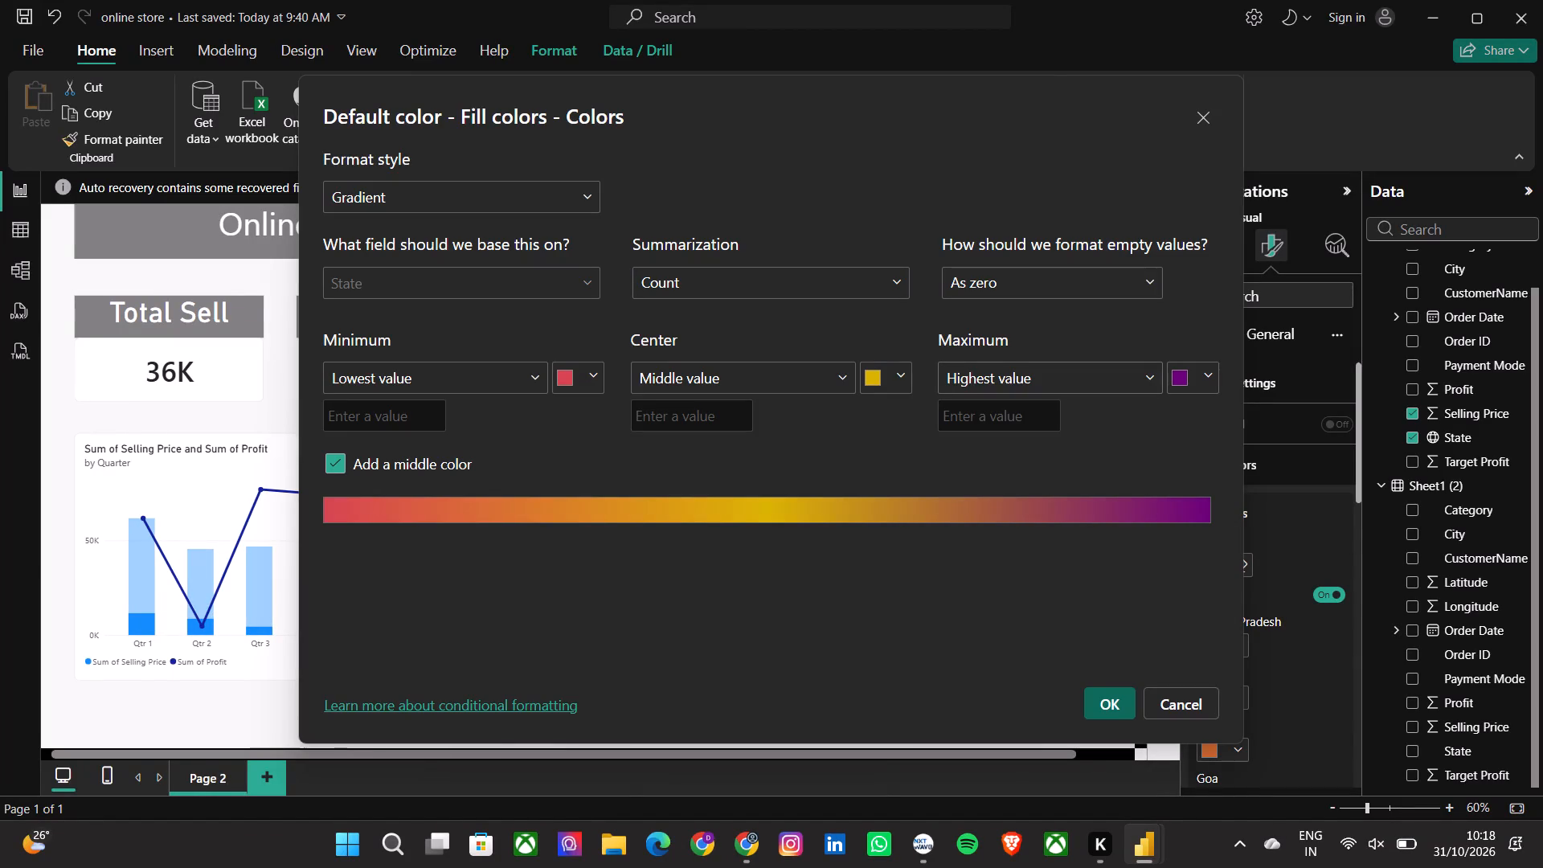
click(1205, 373)
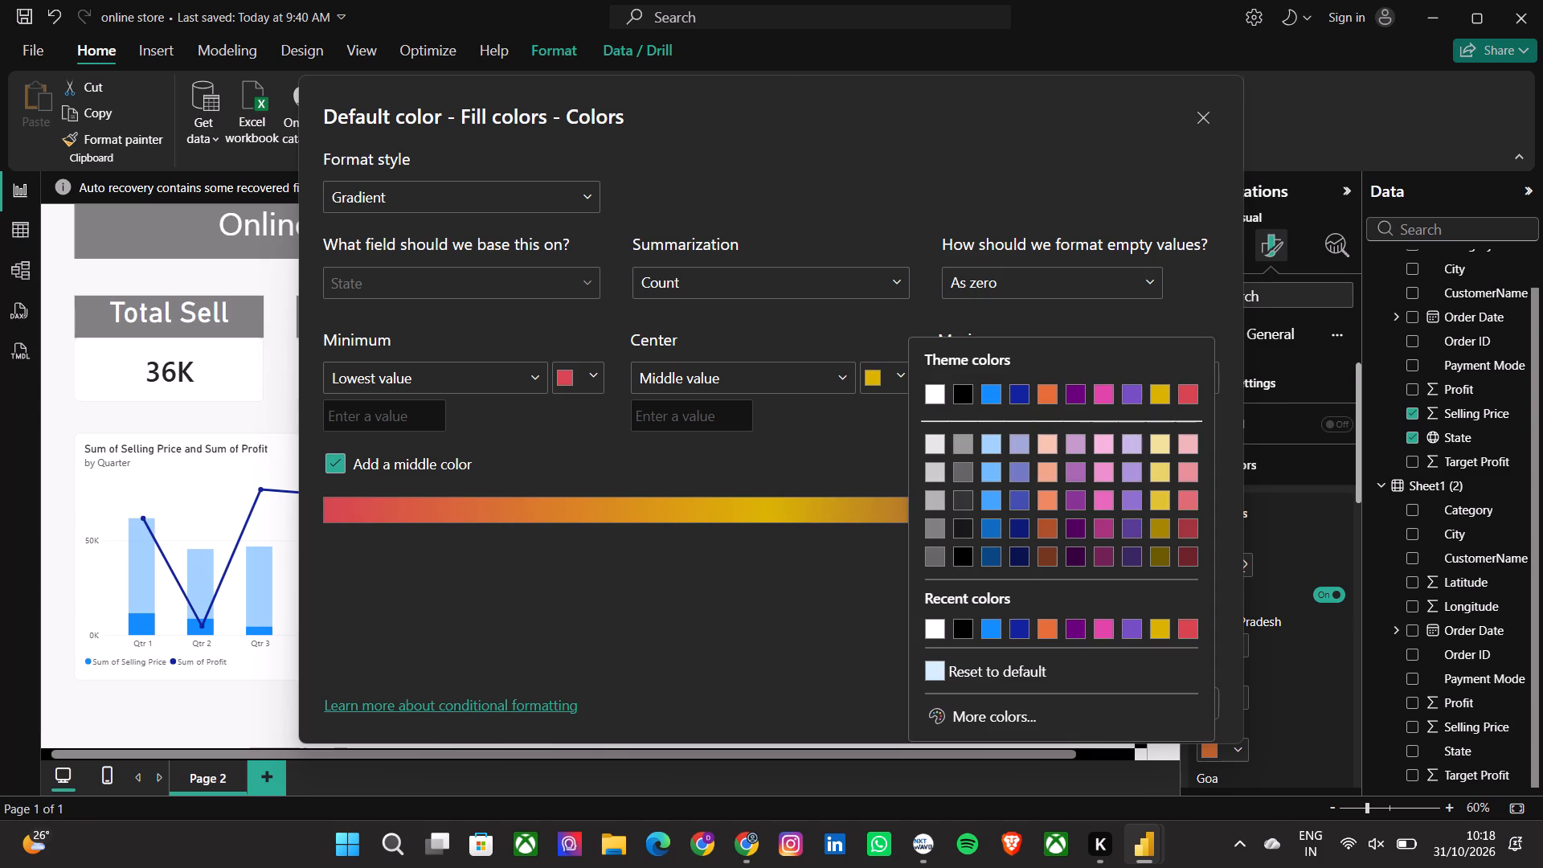
scroll(1137, 595, left, 2)
click(1027, 709)
click(1017, 621)
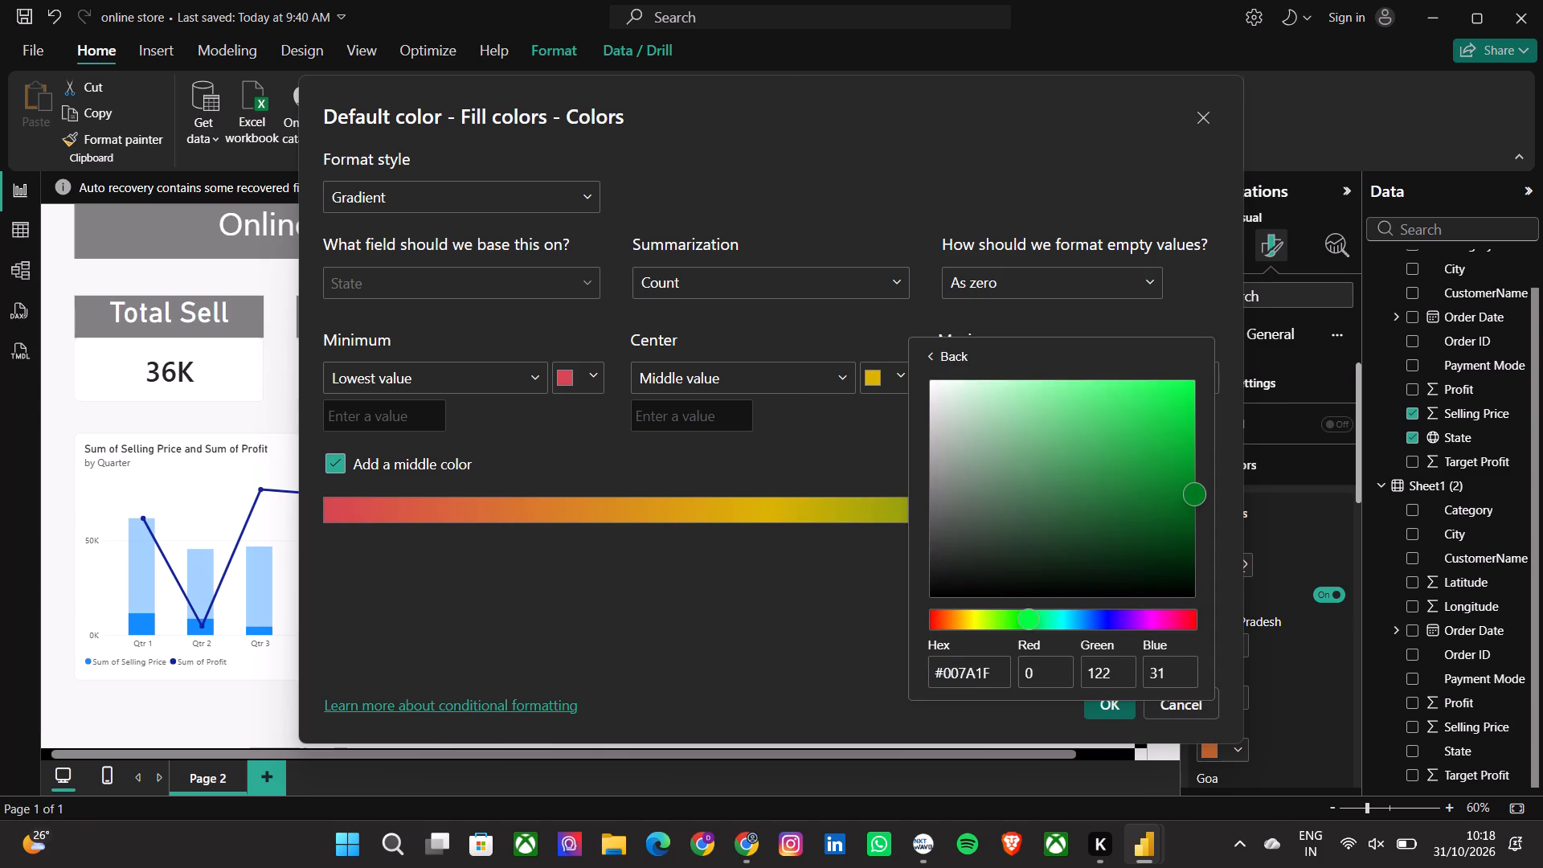
click(1189, 400)
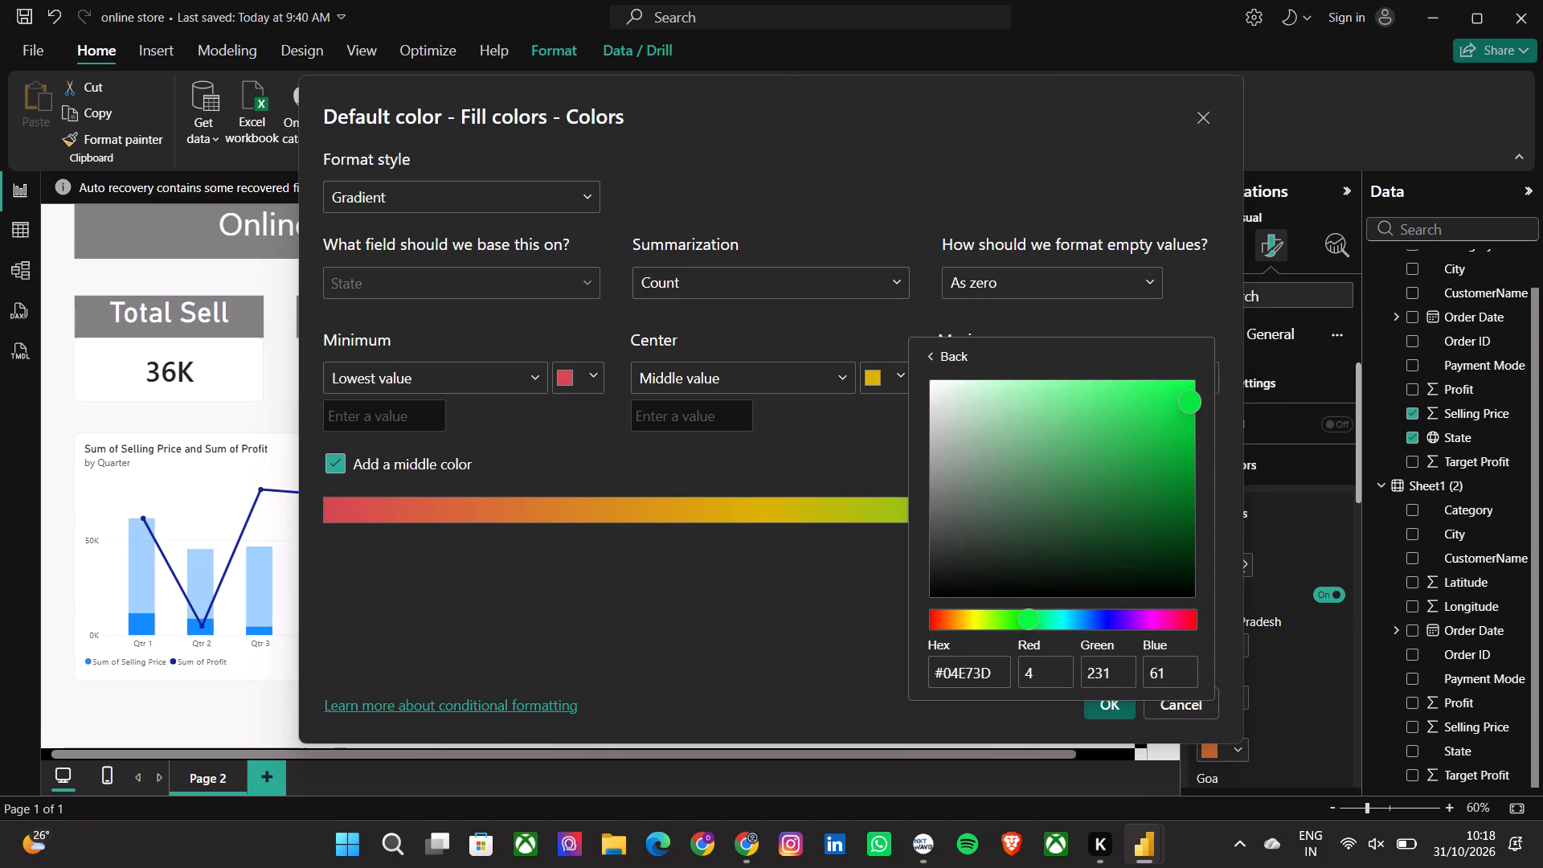
click(1061, 665)
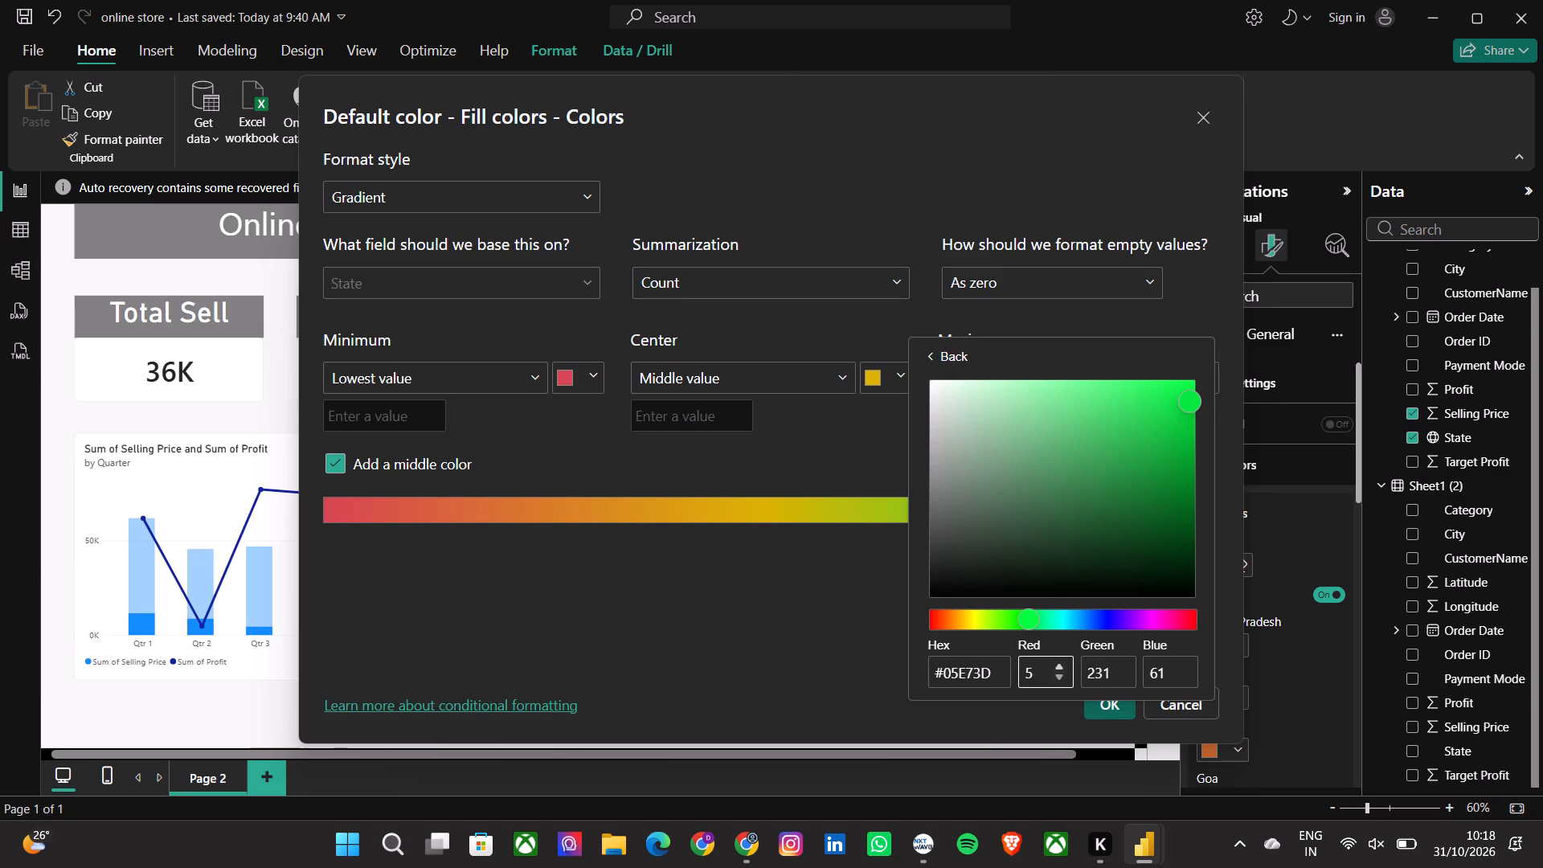
double_click(1061, 665)
double_click(1061, 665)
click(1110, 719)
click(1041, 731)
click(935, 354)
click(837, 656)
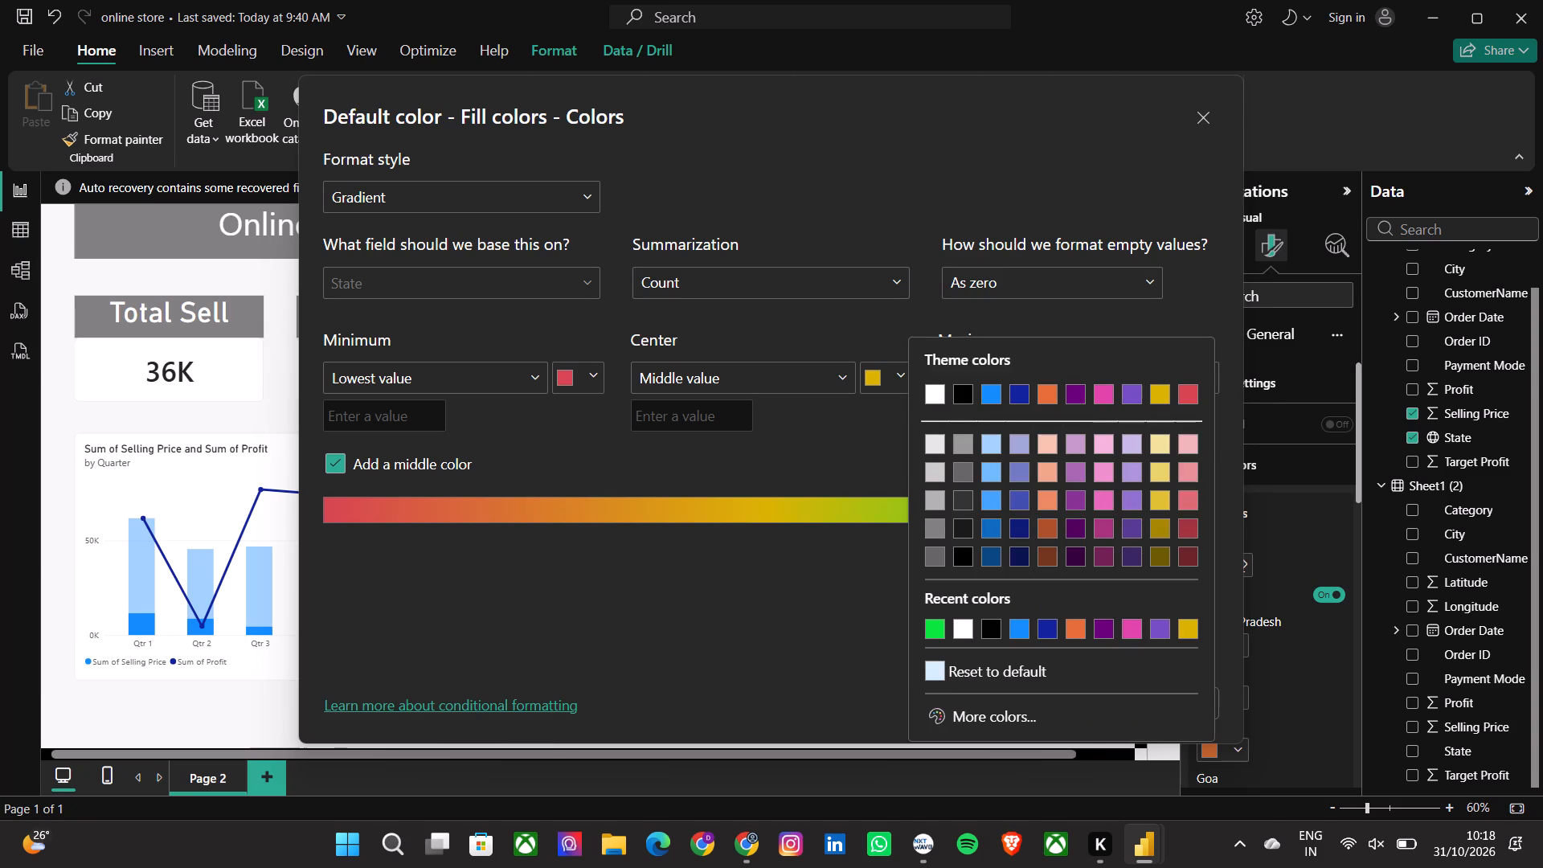
click(1105, 691)
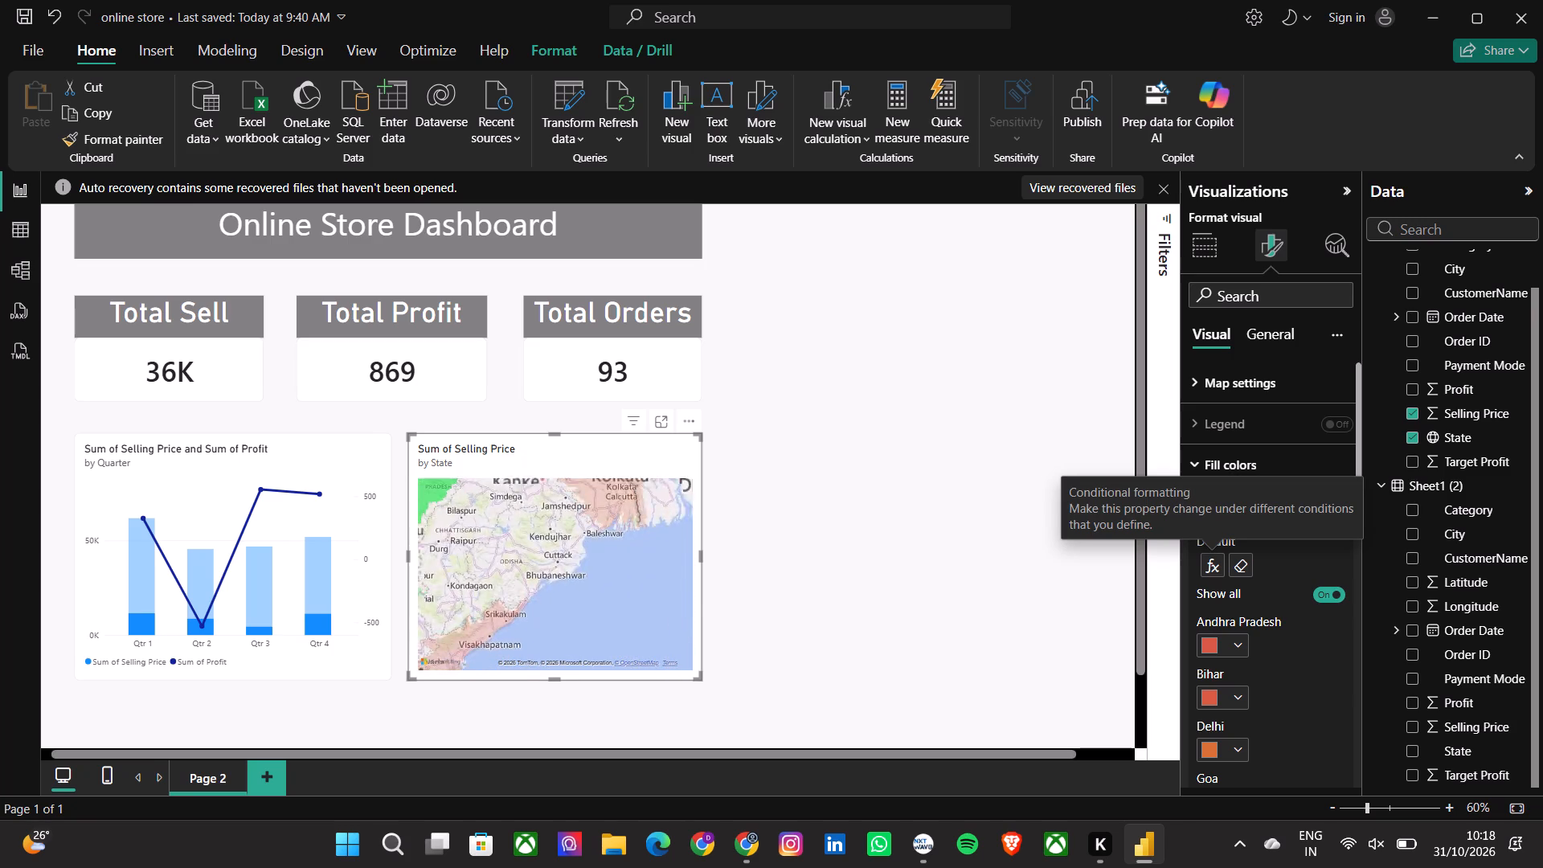
drag(528, 567, 608, 587)
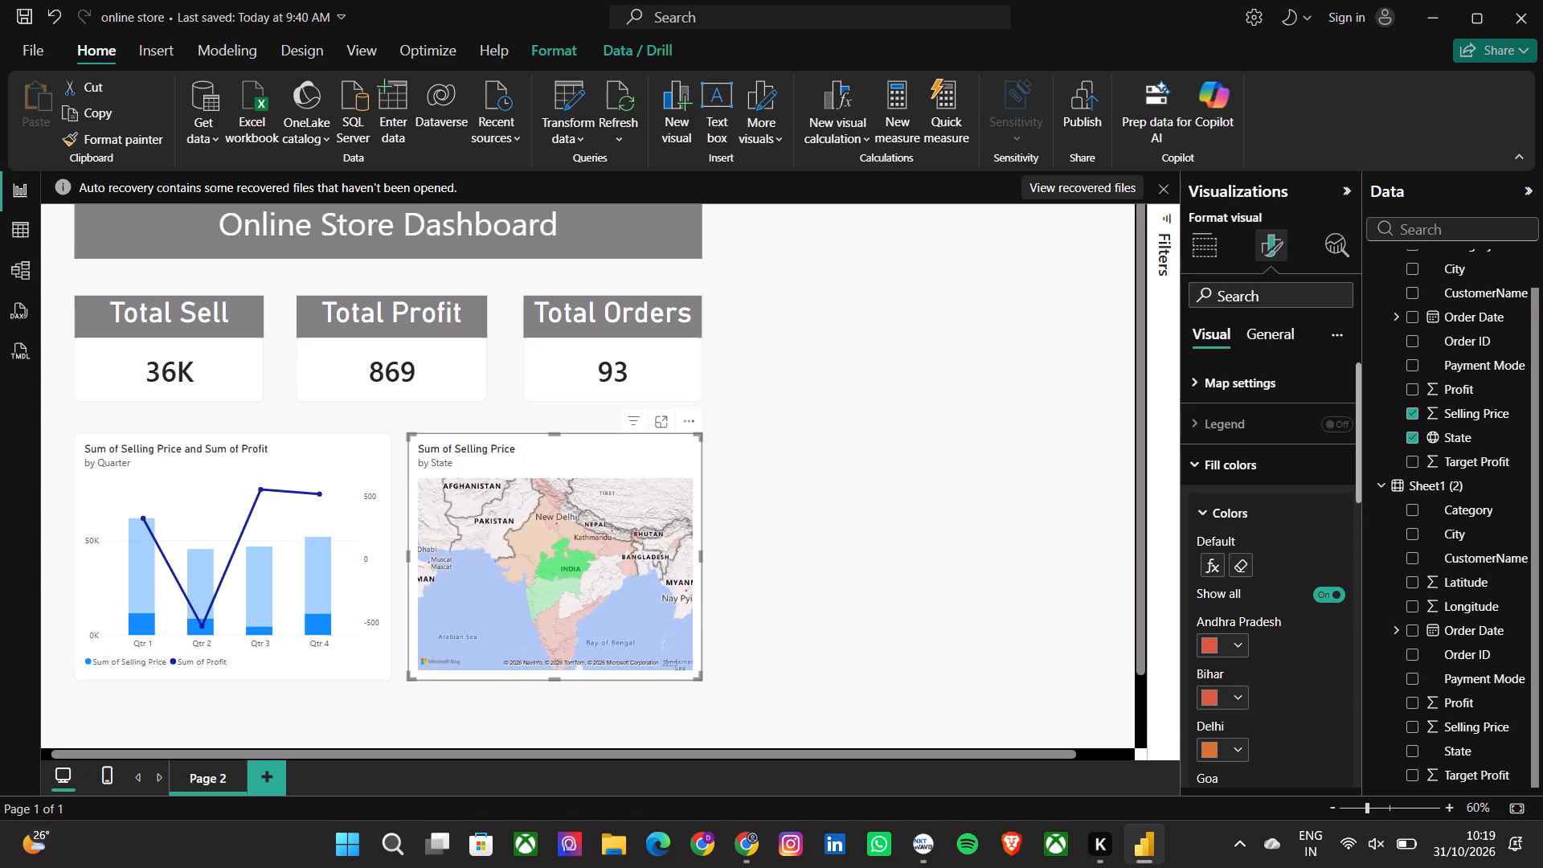
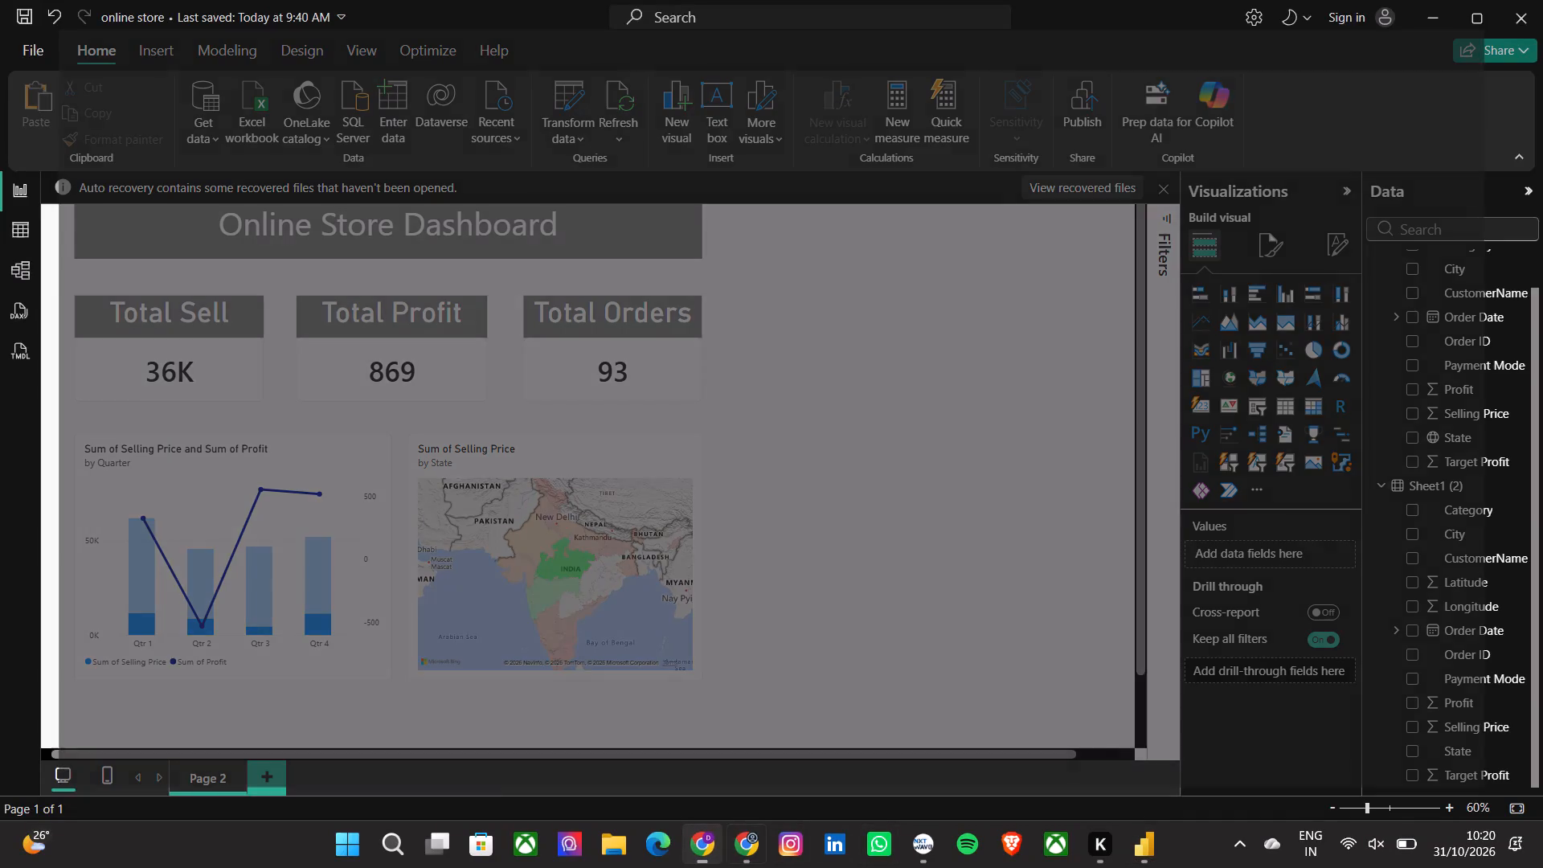
Close the blank Chrome window, switch to the Chrome window showing Coursera, and open WhatsApp Web in a new tab.
click(1531, 2)
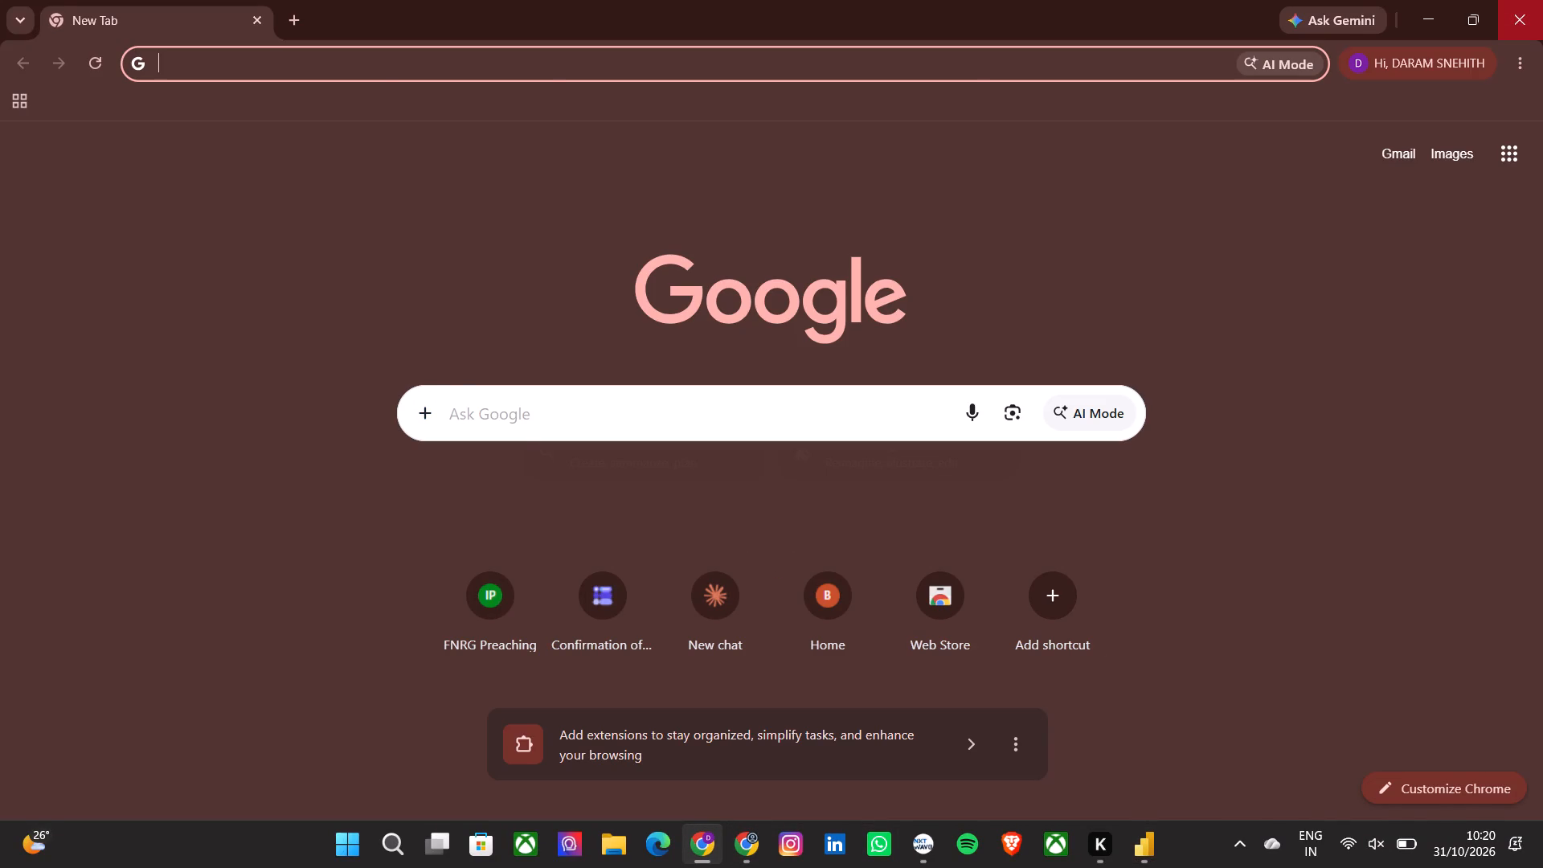
click(755, 854)
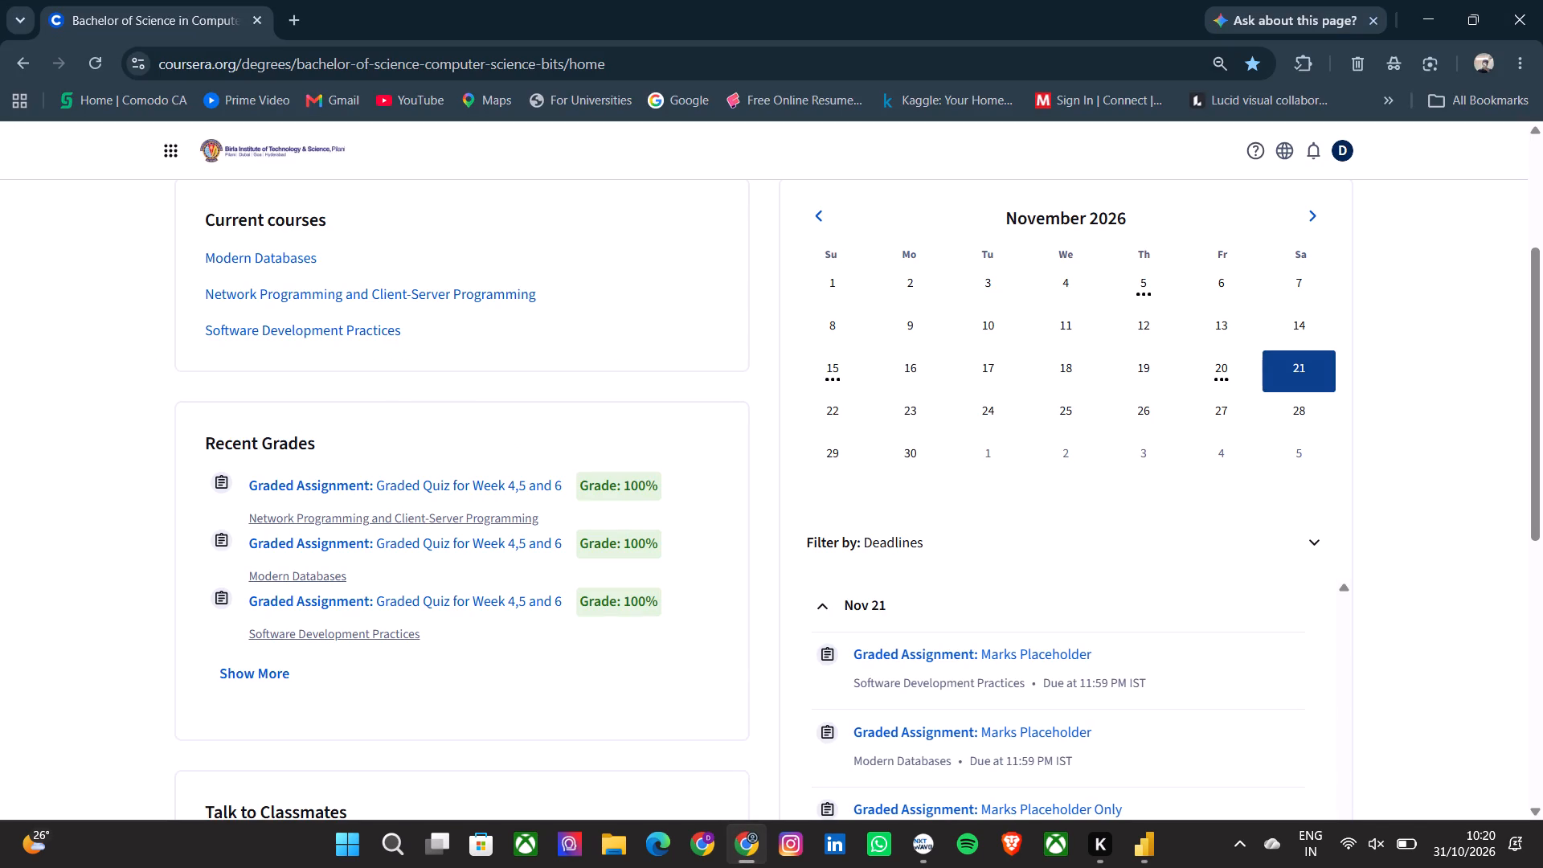
click(297, 10)
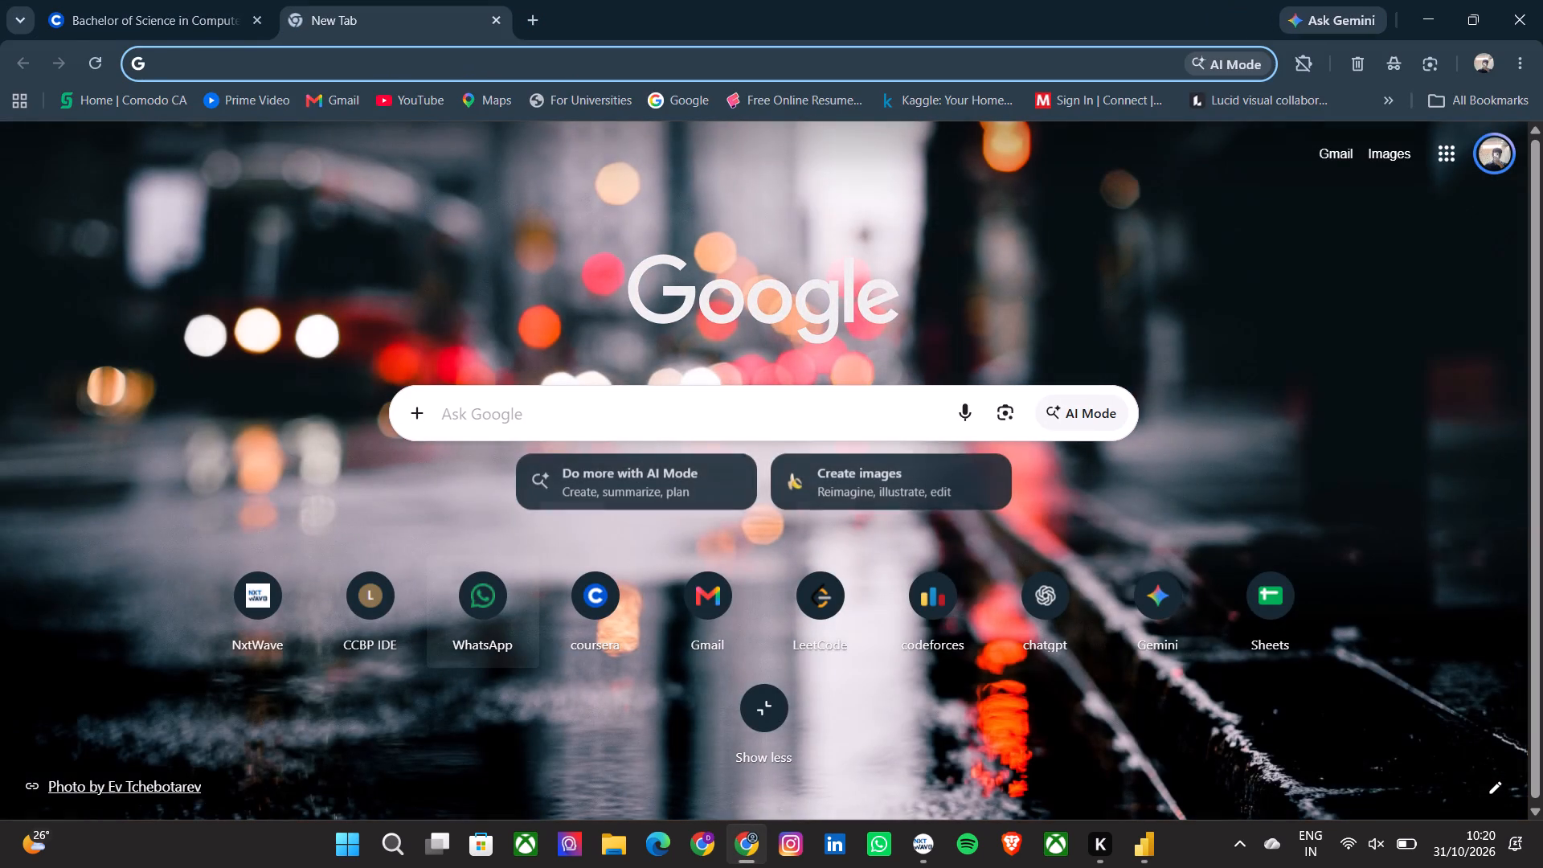
click(481, 604)
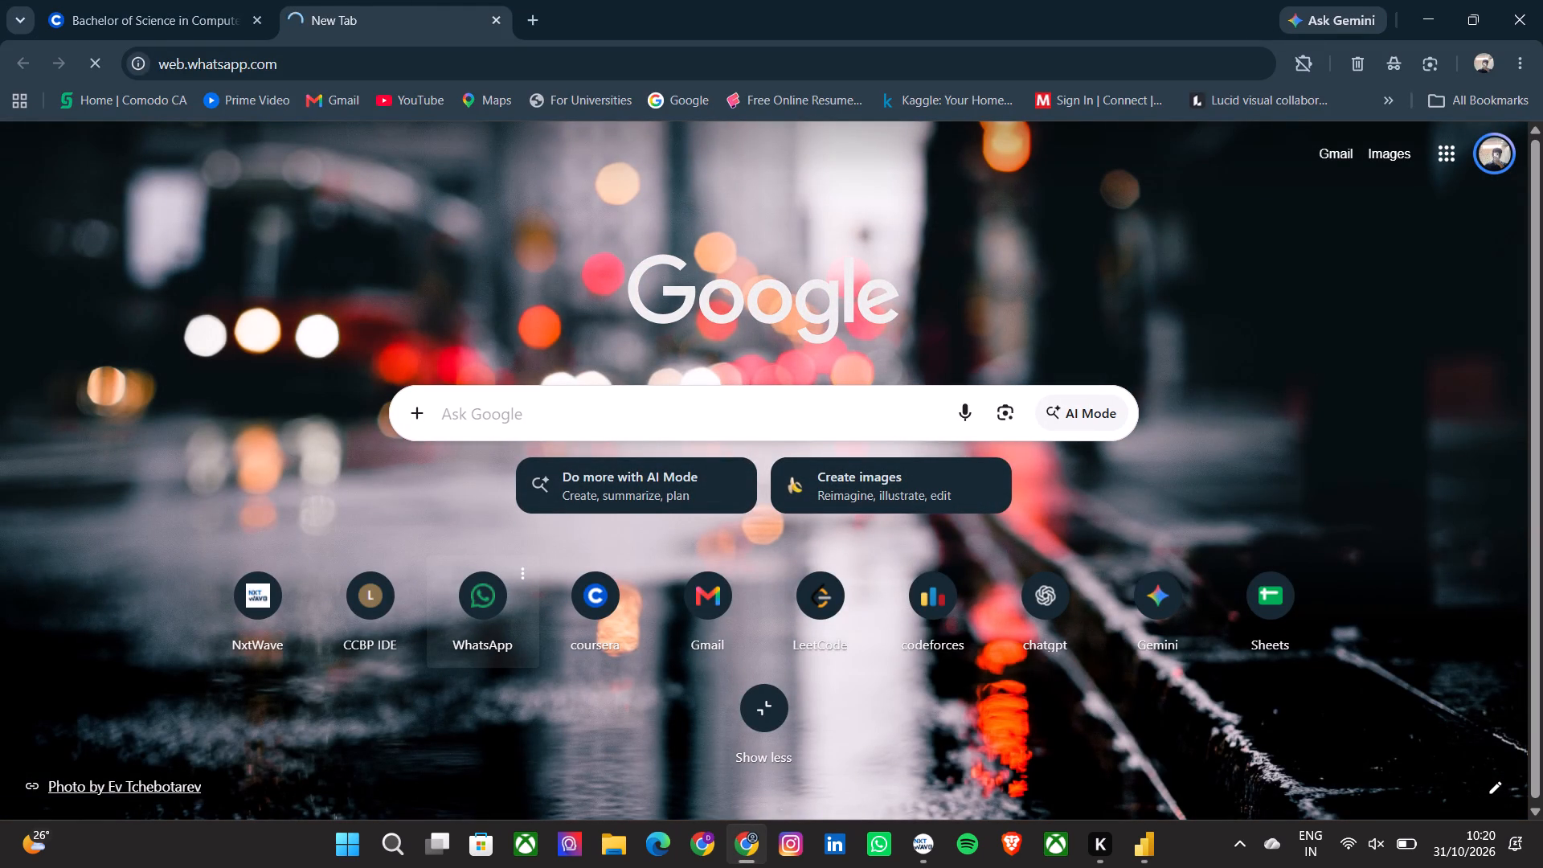
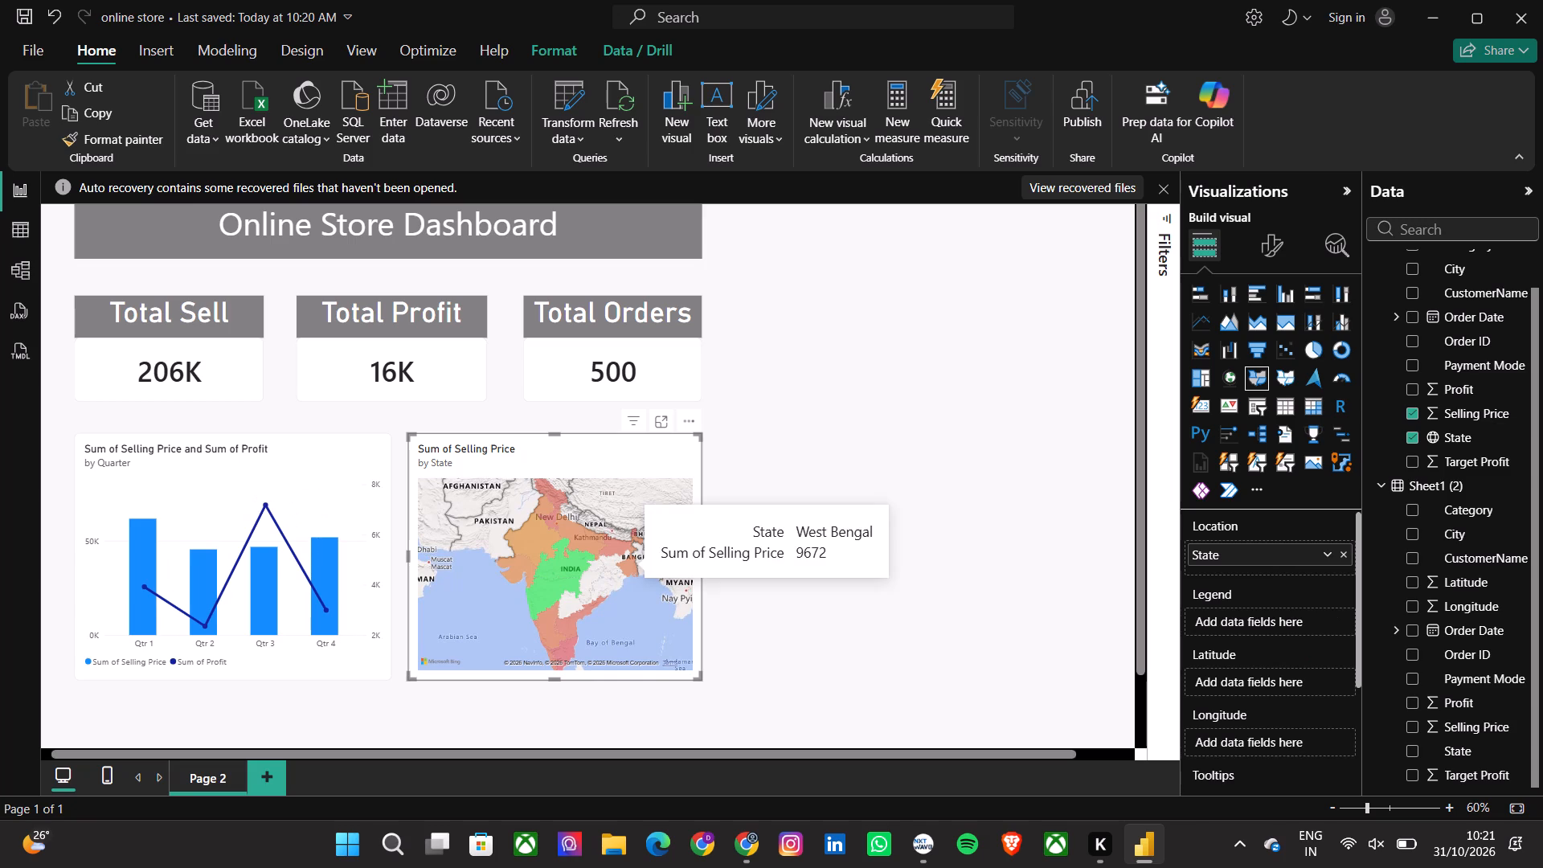
Compare dashboard figures by selecting Madhya Pradesh, Maharashtra, Karnataka and Andhra Pradesh in turn on the map, finally clearing the state selection.
click(655, 620)
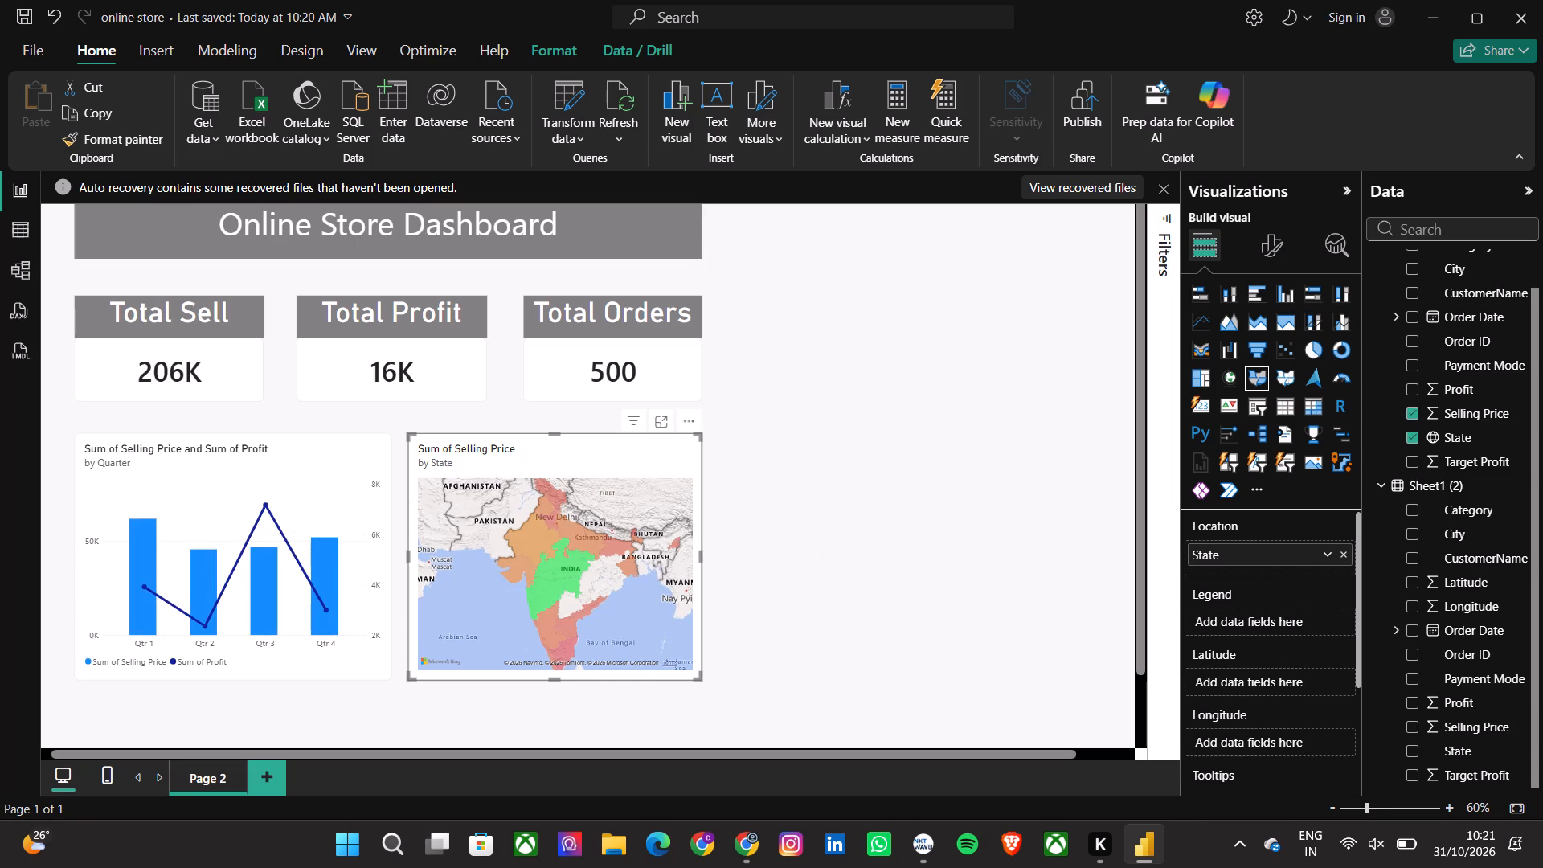
click(567, 563)
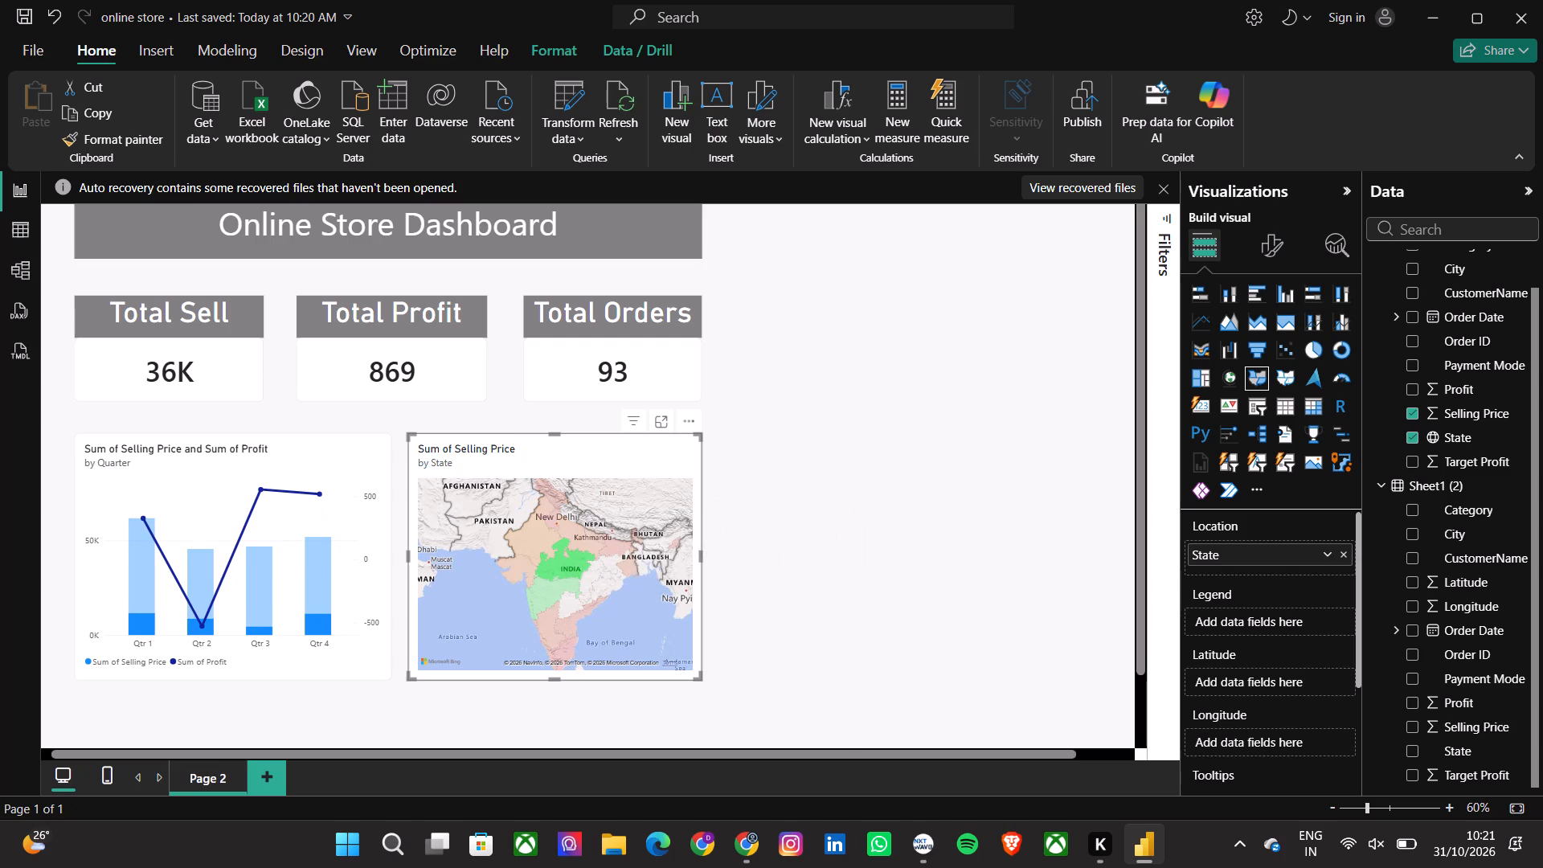
click(541, 598)
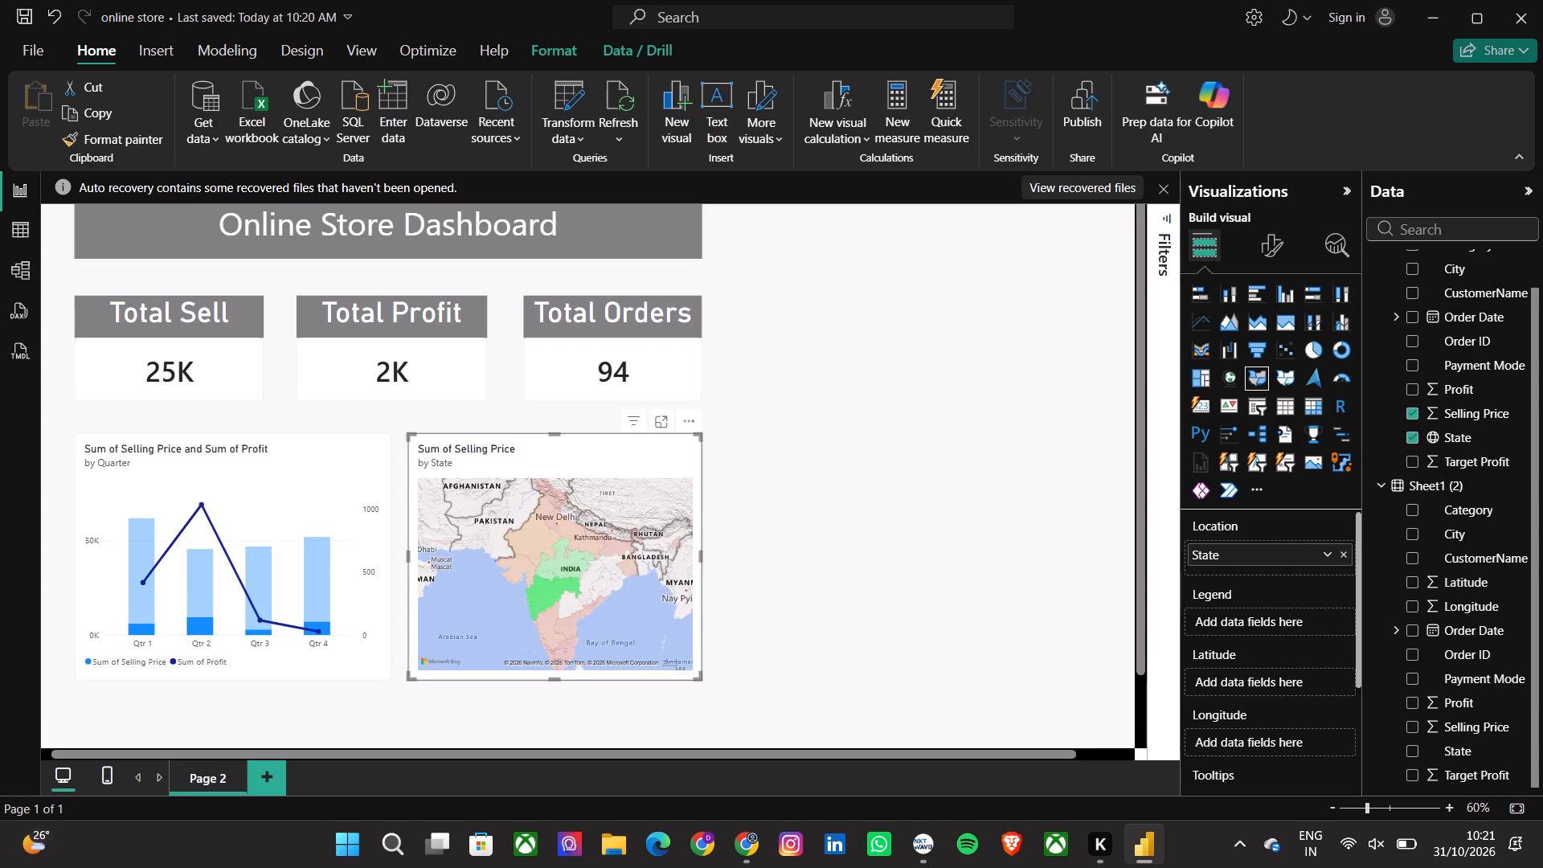
click(571, 604)
click(547, 617)
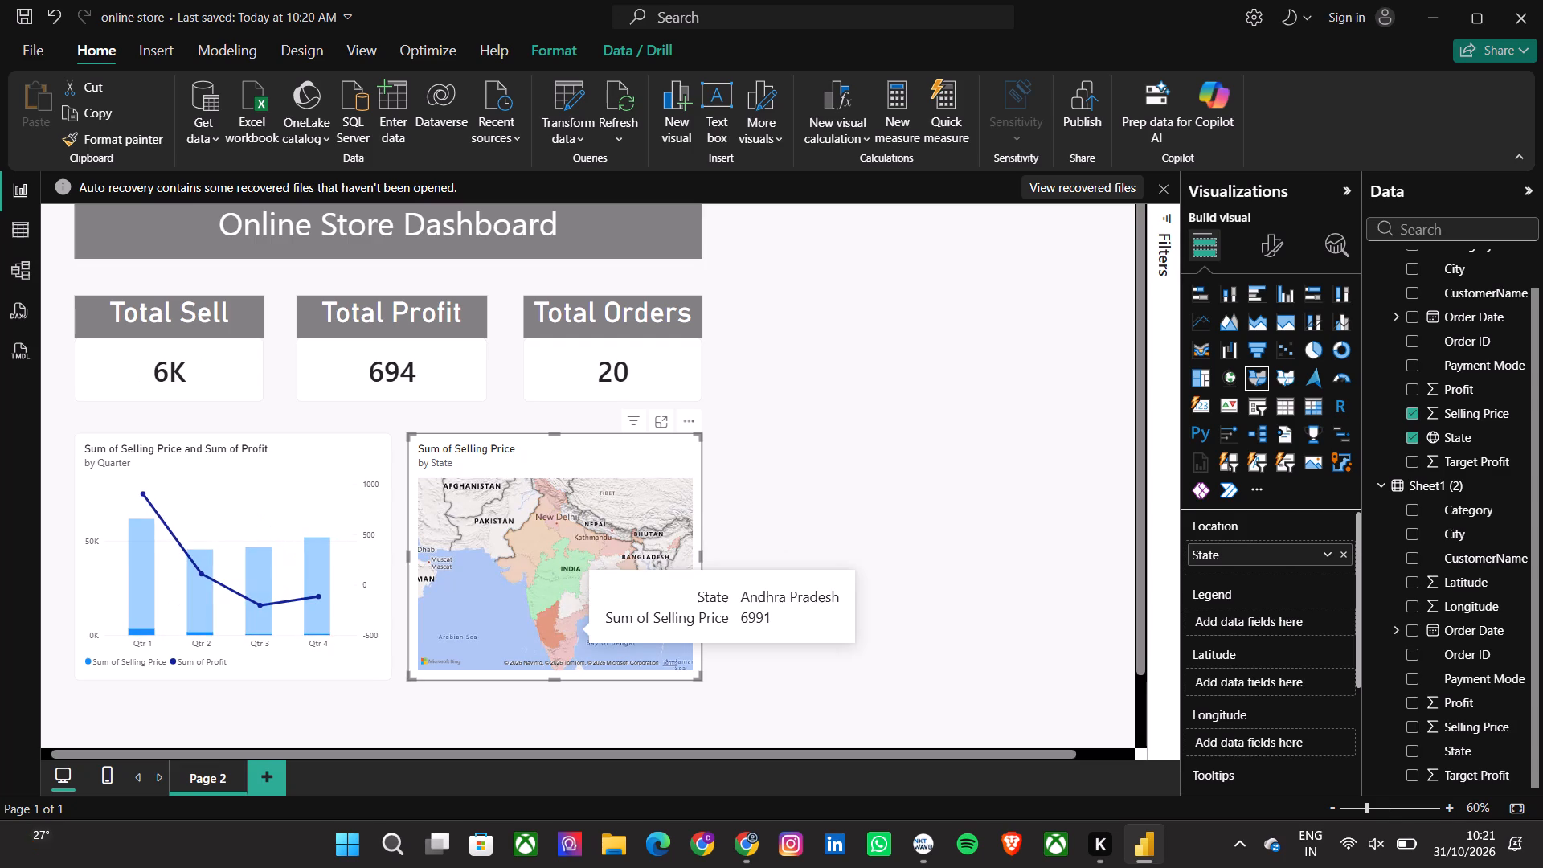
click(574, 628)
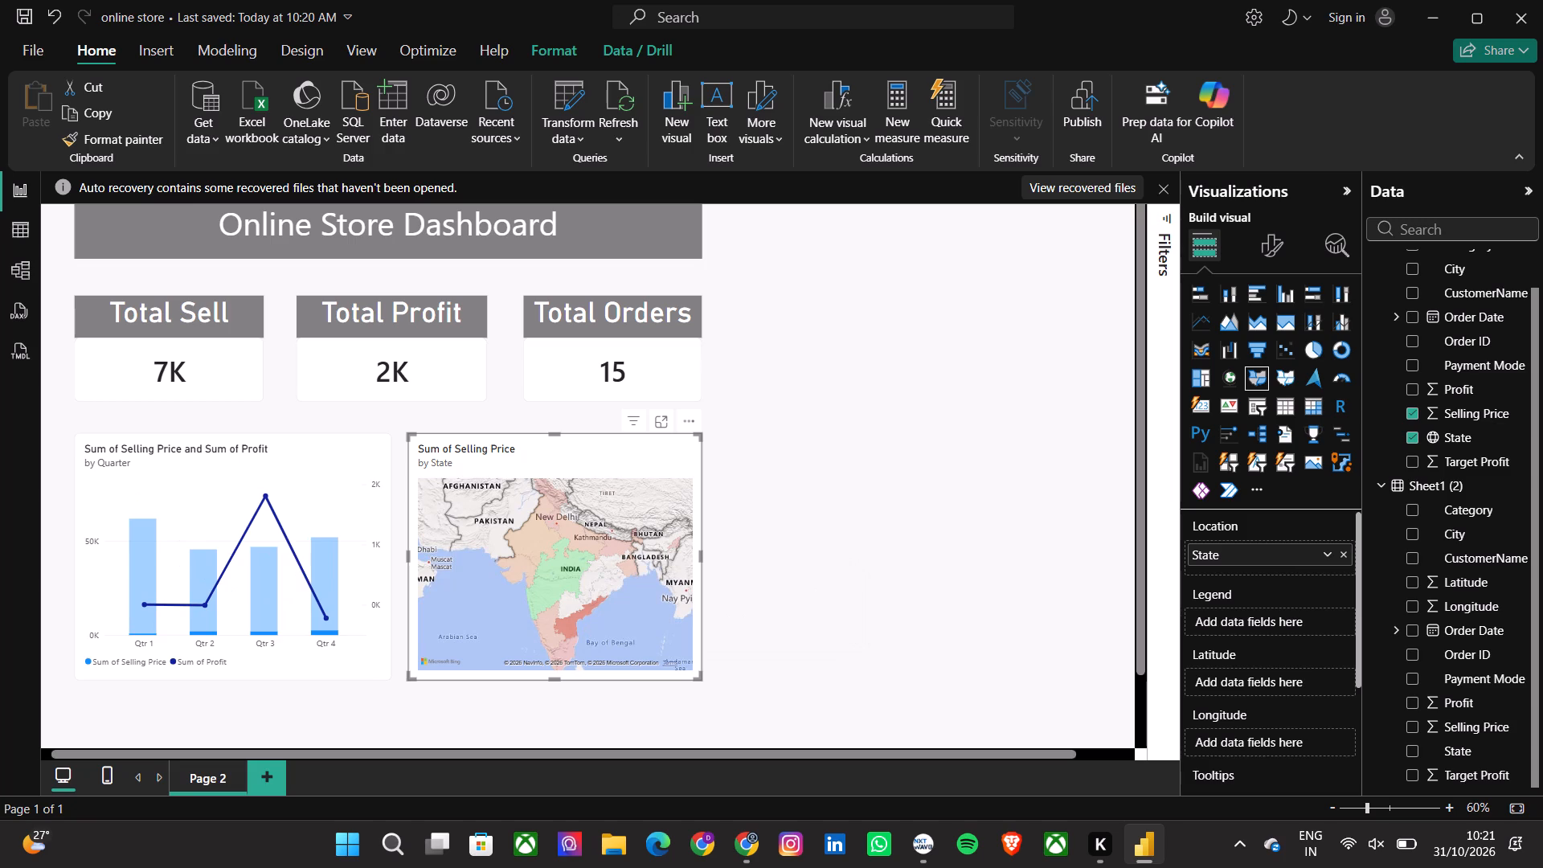
click(608, 626)
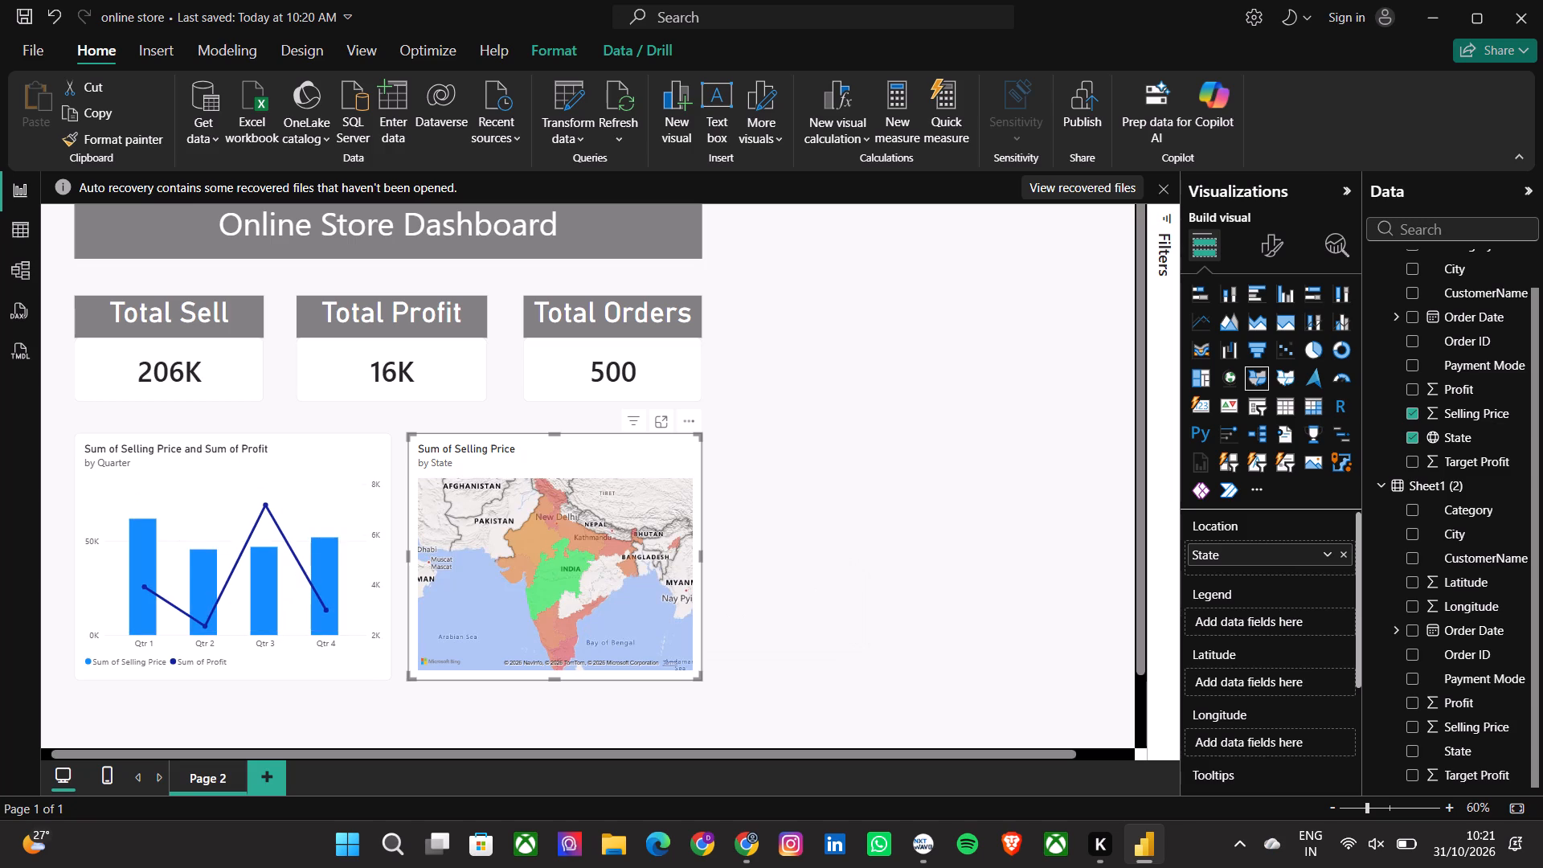
Compare dashboard figures by selecting Gujarat, Madhya Pradesh, Maharashtra, Punjab, Haryana and Uttar Pradesh in turn on the Selling Price map.
click(510, 561)
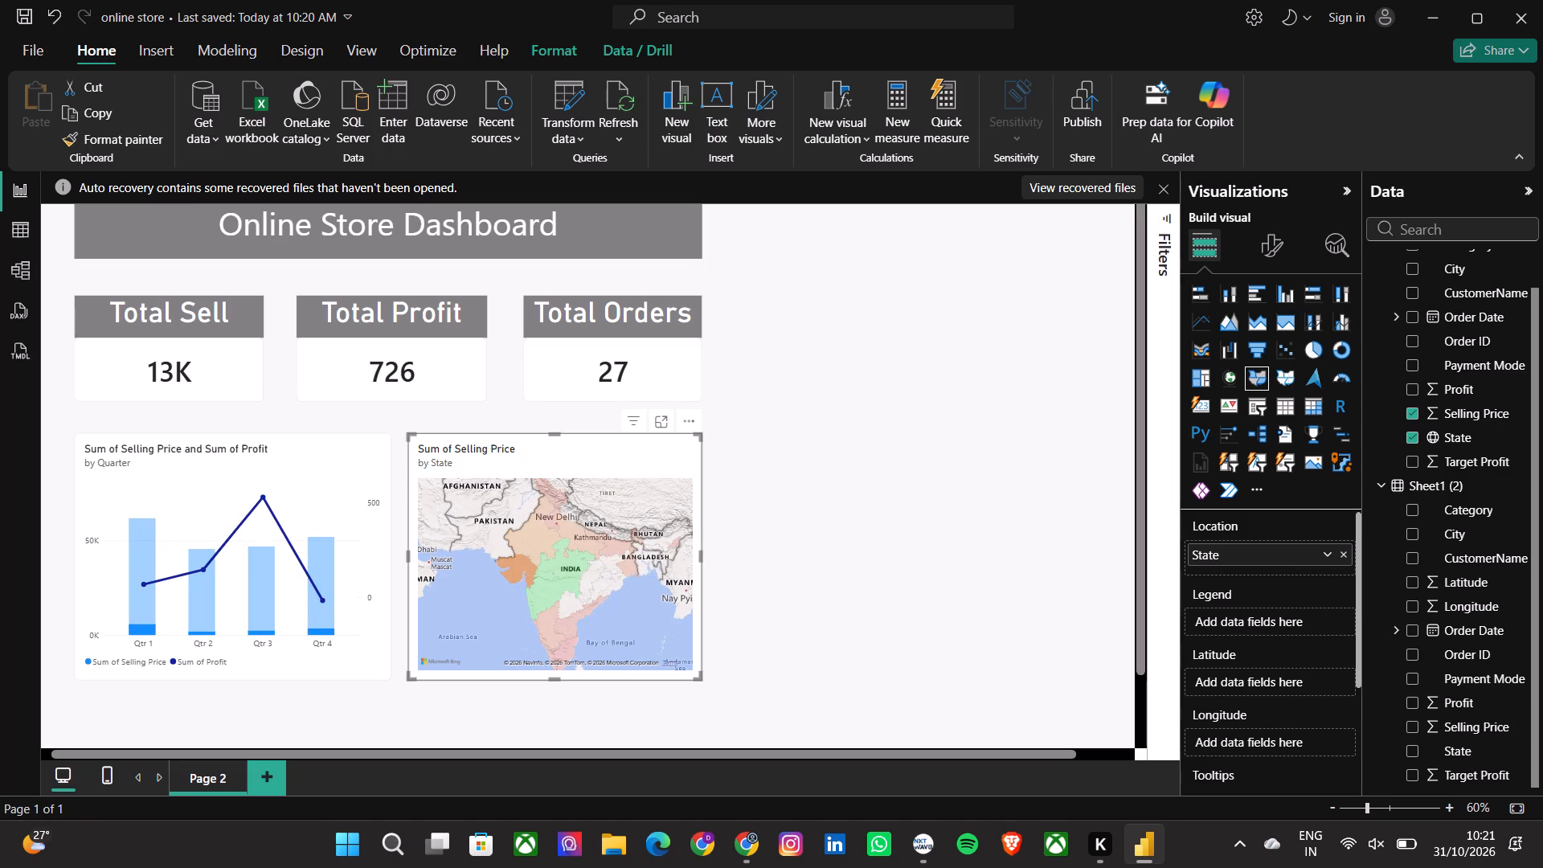
click(557, 567)
click(553, 591)
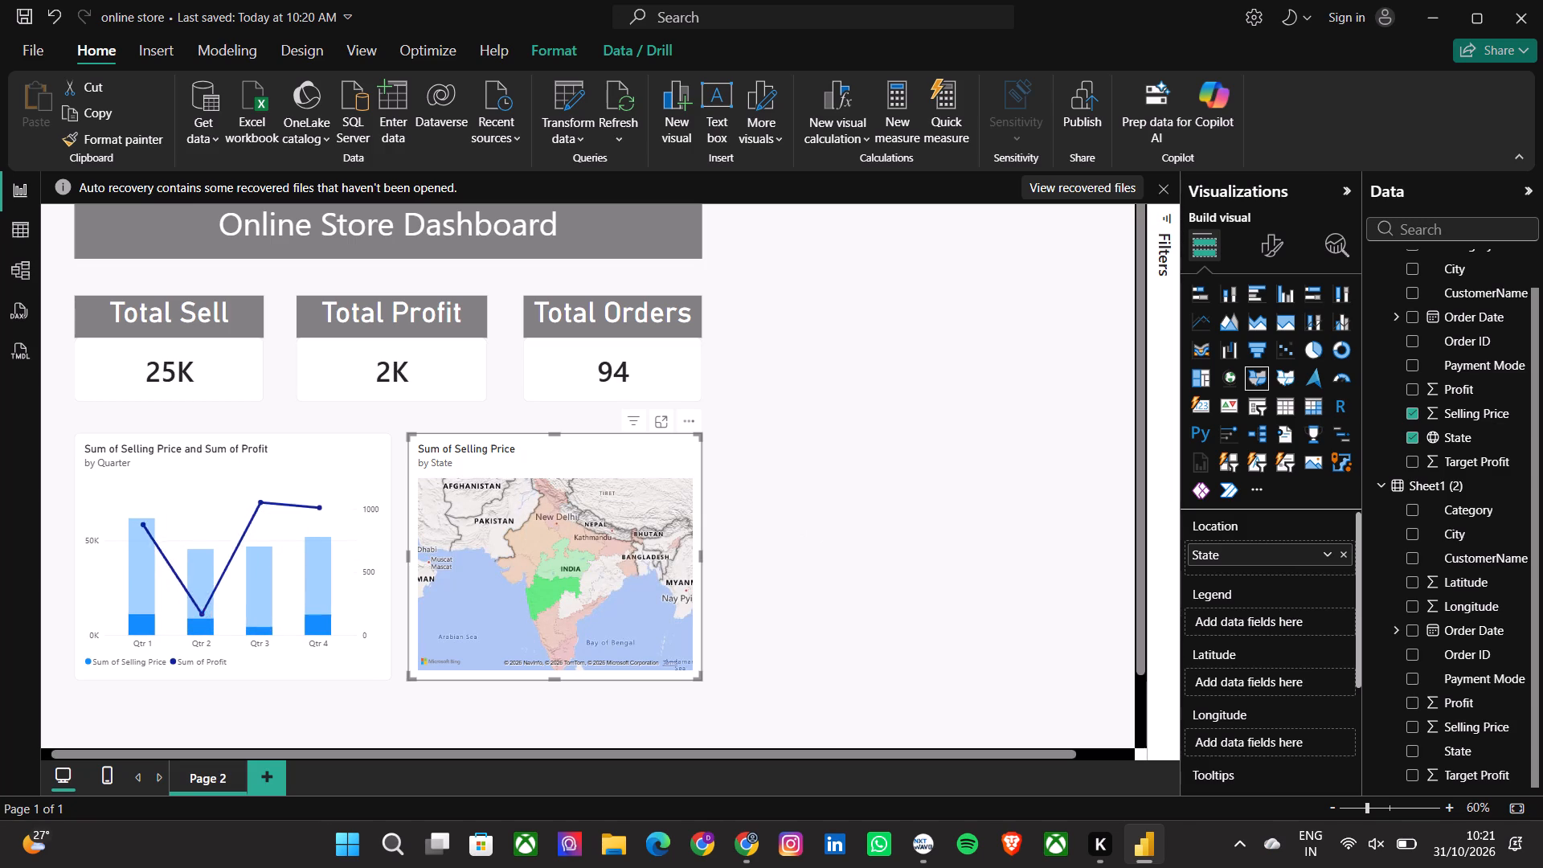
click(546, 504)
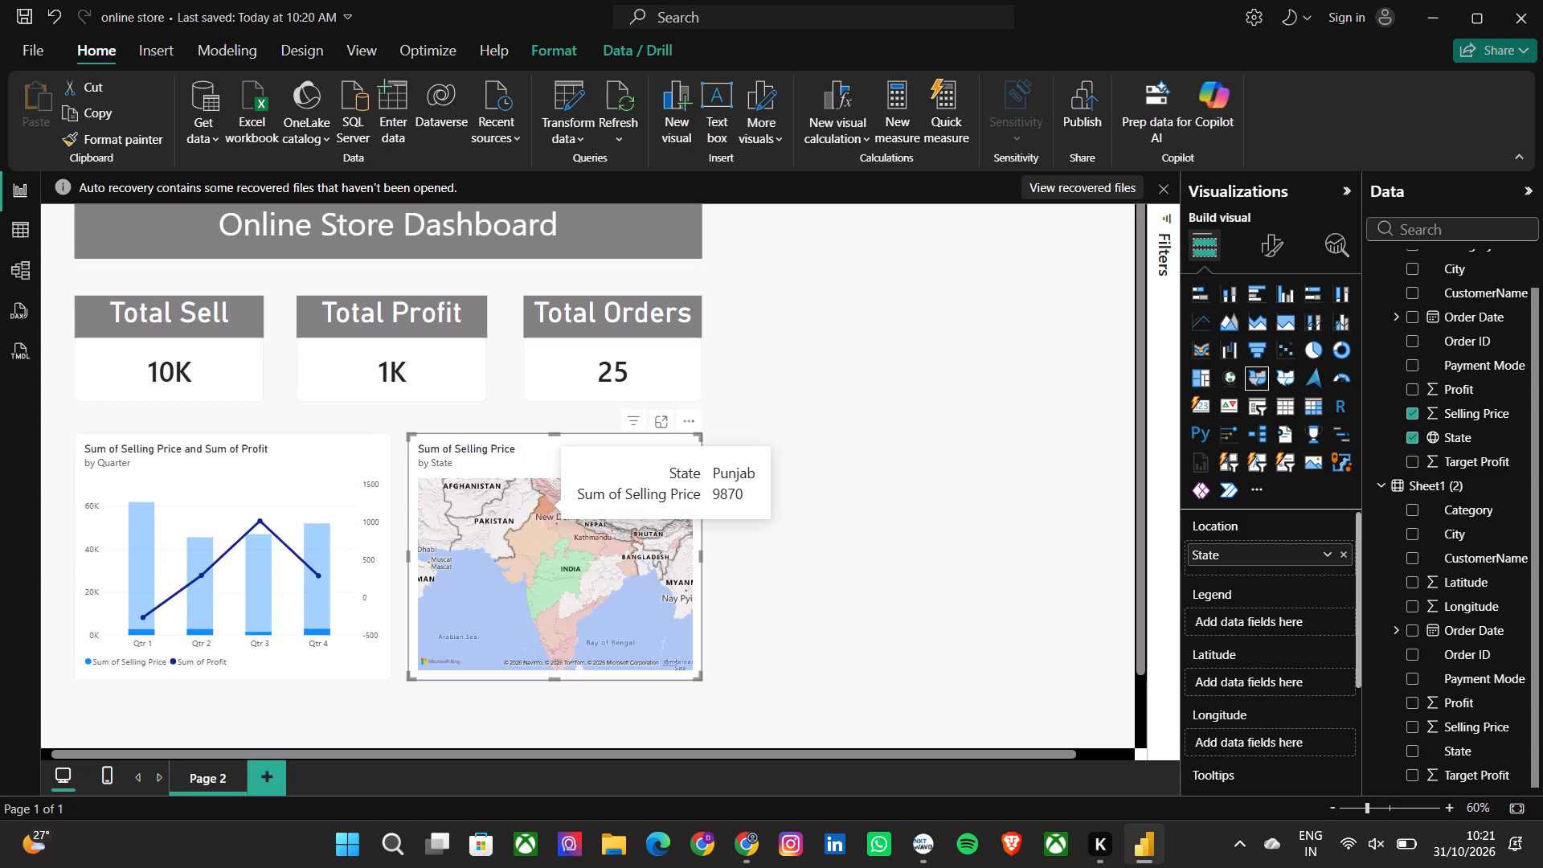
click(550, 518)
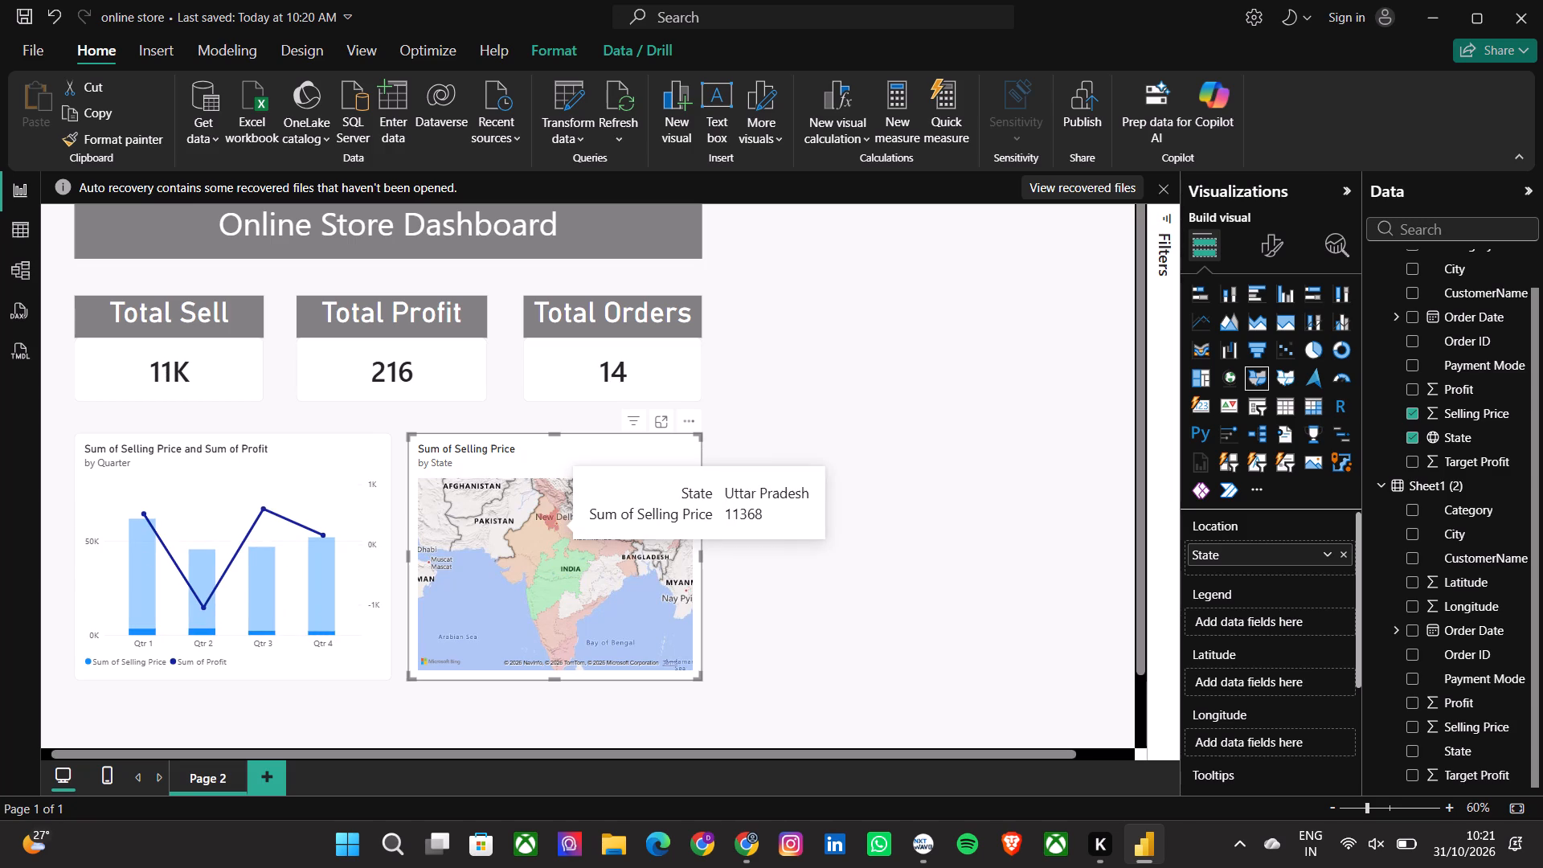
click(558, 524)
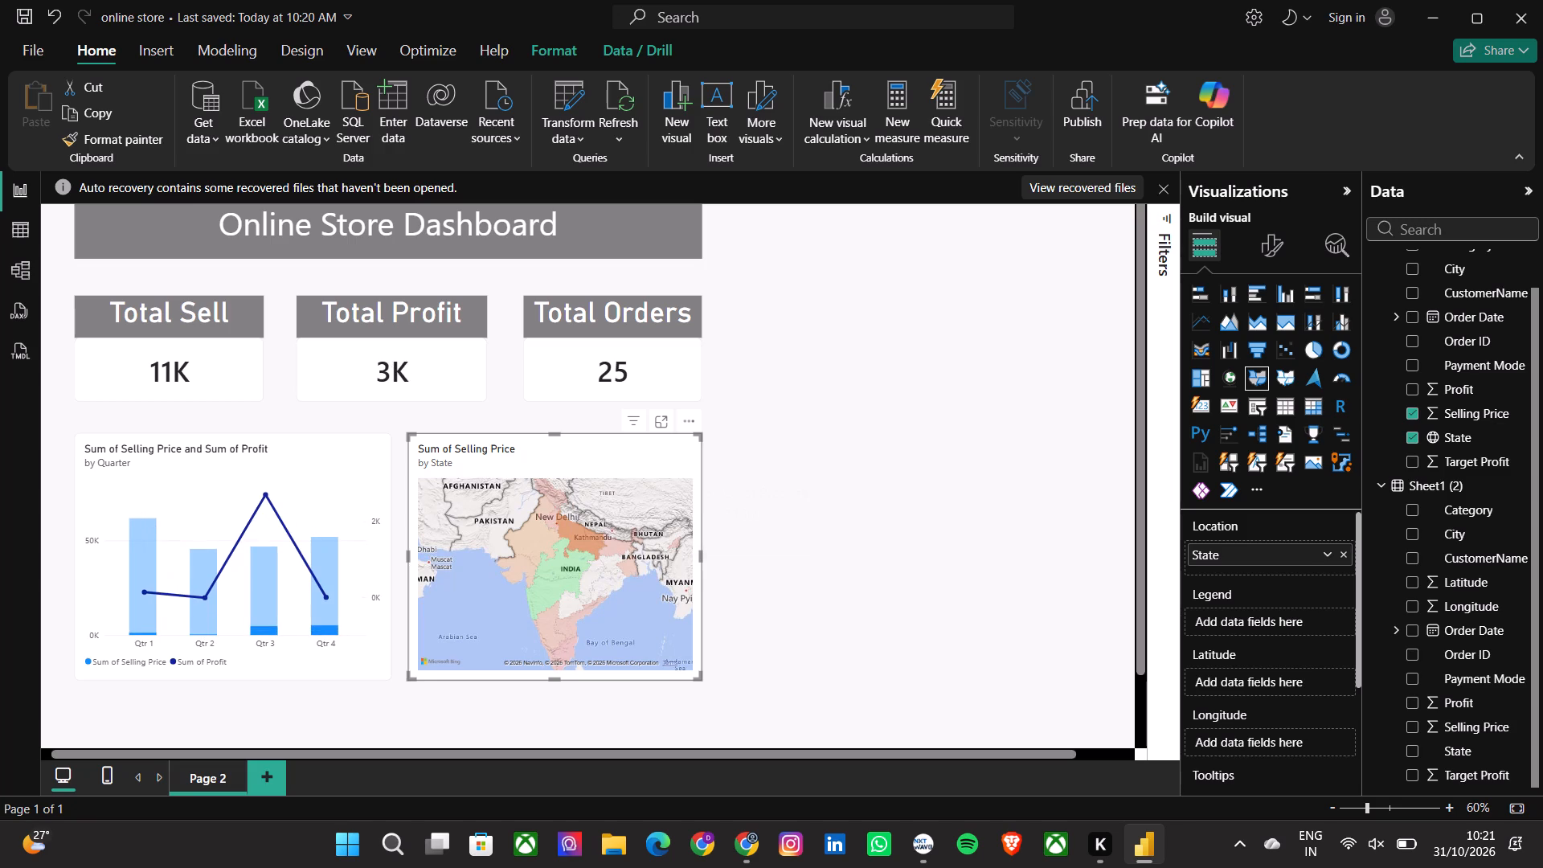
click(556, 522)
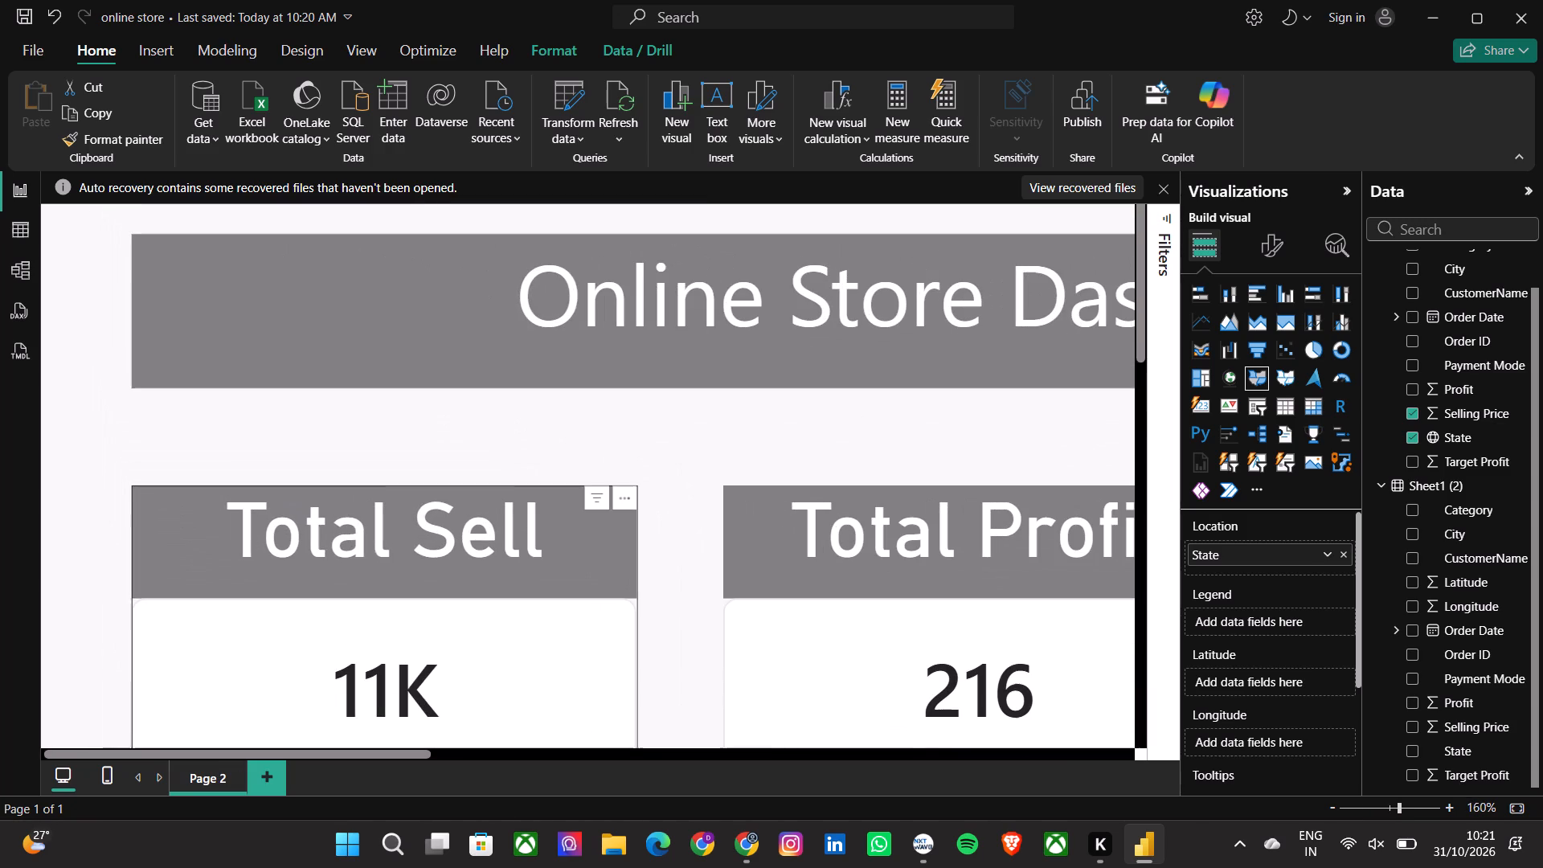
Examine the northern states on the Selling Price map up close and select Delhi to filter the dashboard.
drag(653, 606, 399, 269)
scroll(621, 412, down, 1)
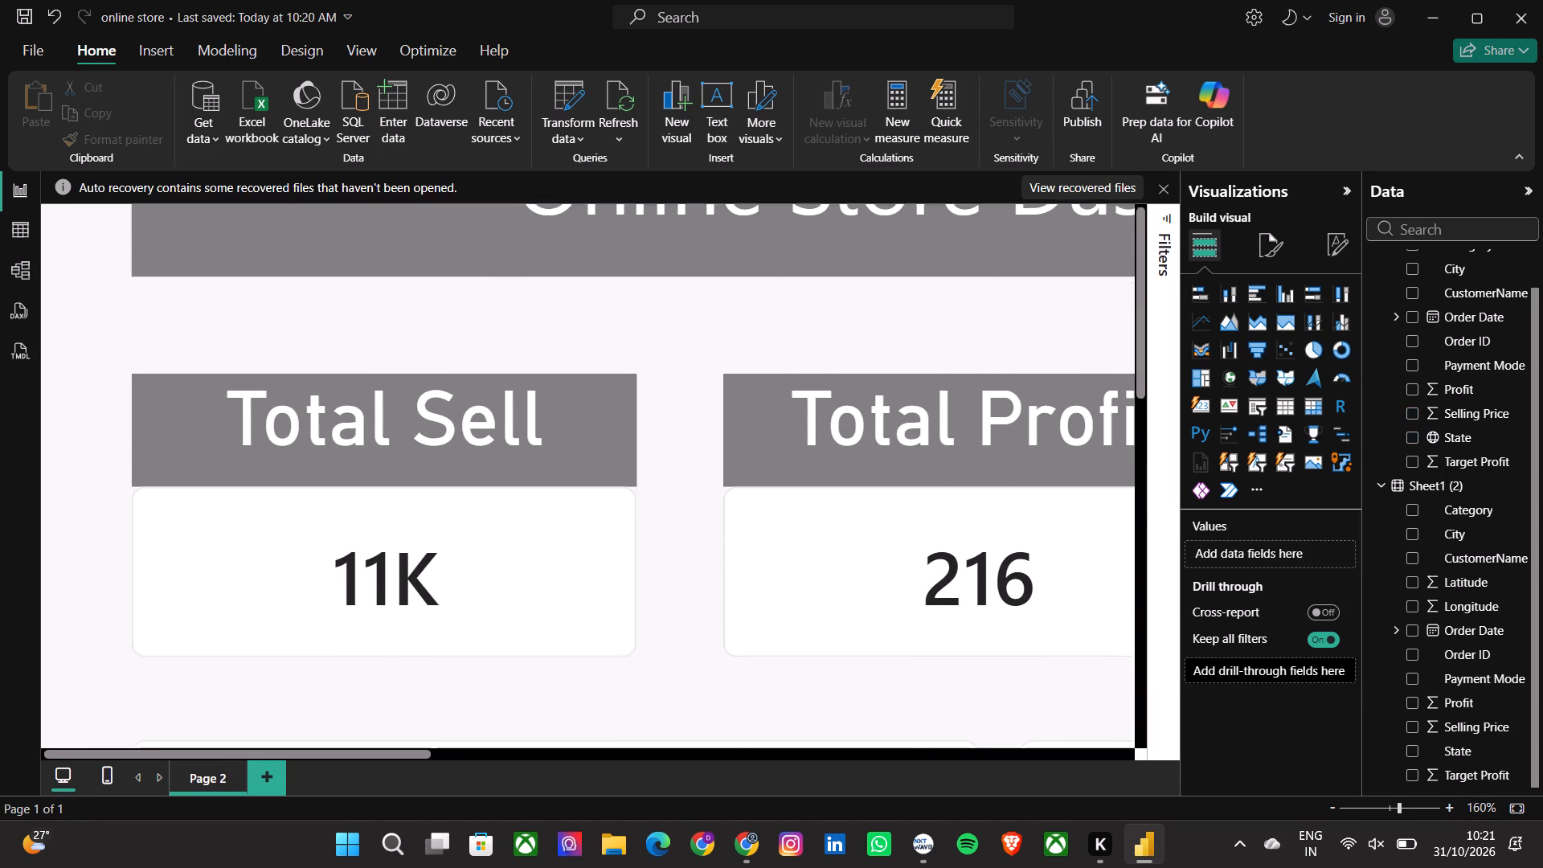
scroll(621, 412, down, 1)
scroll(621, 412, left, 4)
scroll(621, 412, down, 3)
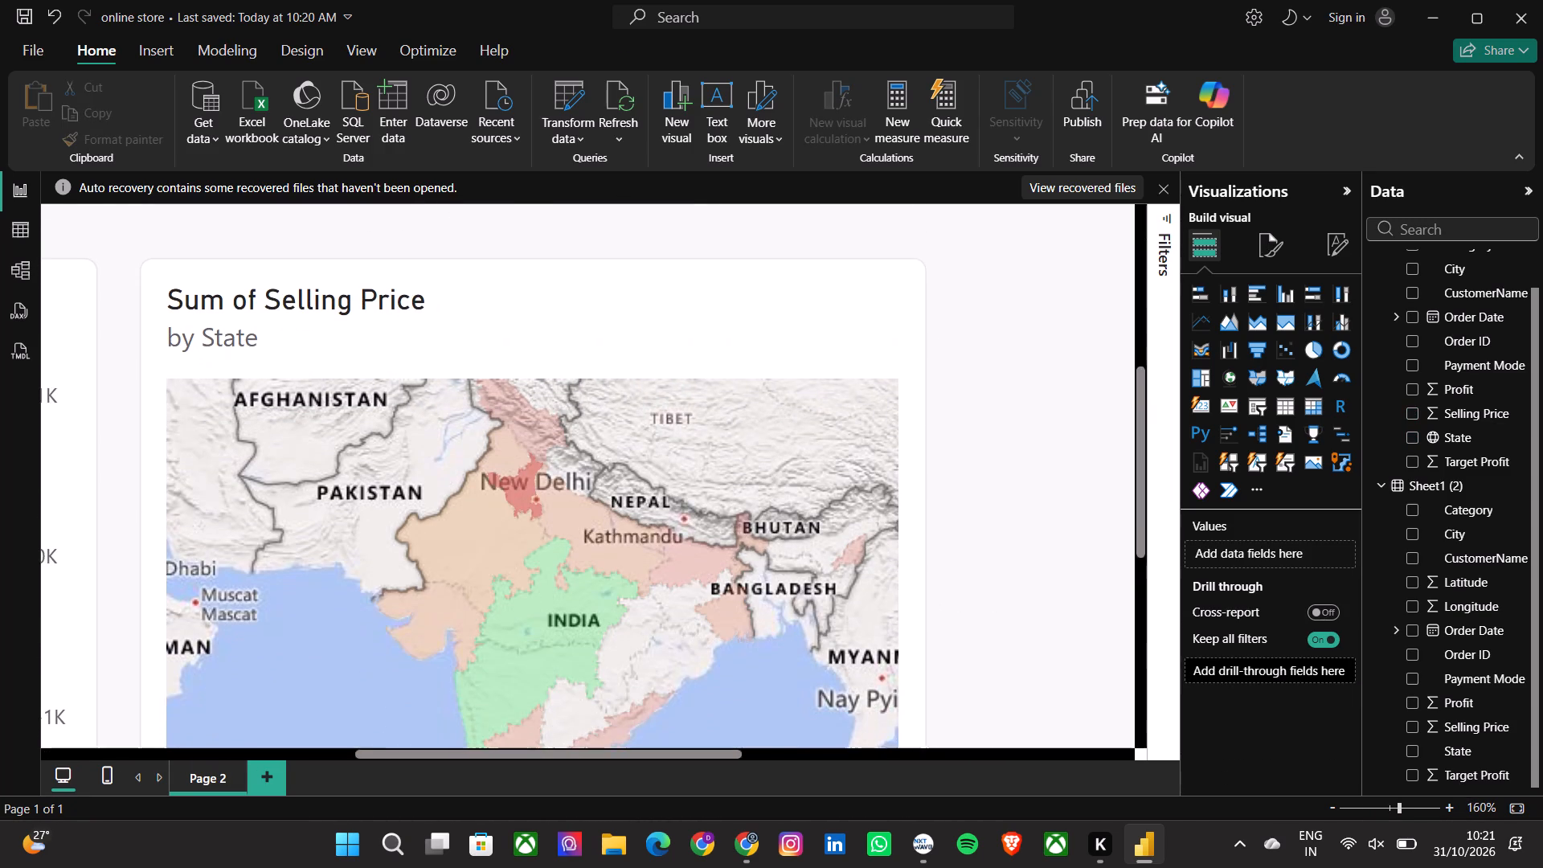
scroll(621, 412, down, 1)
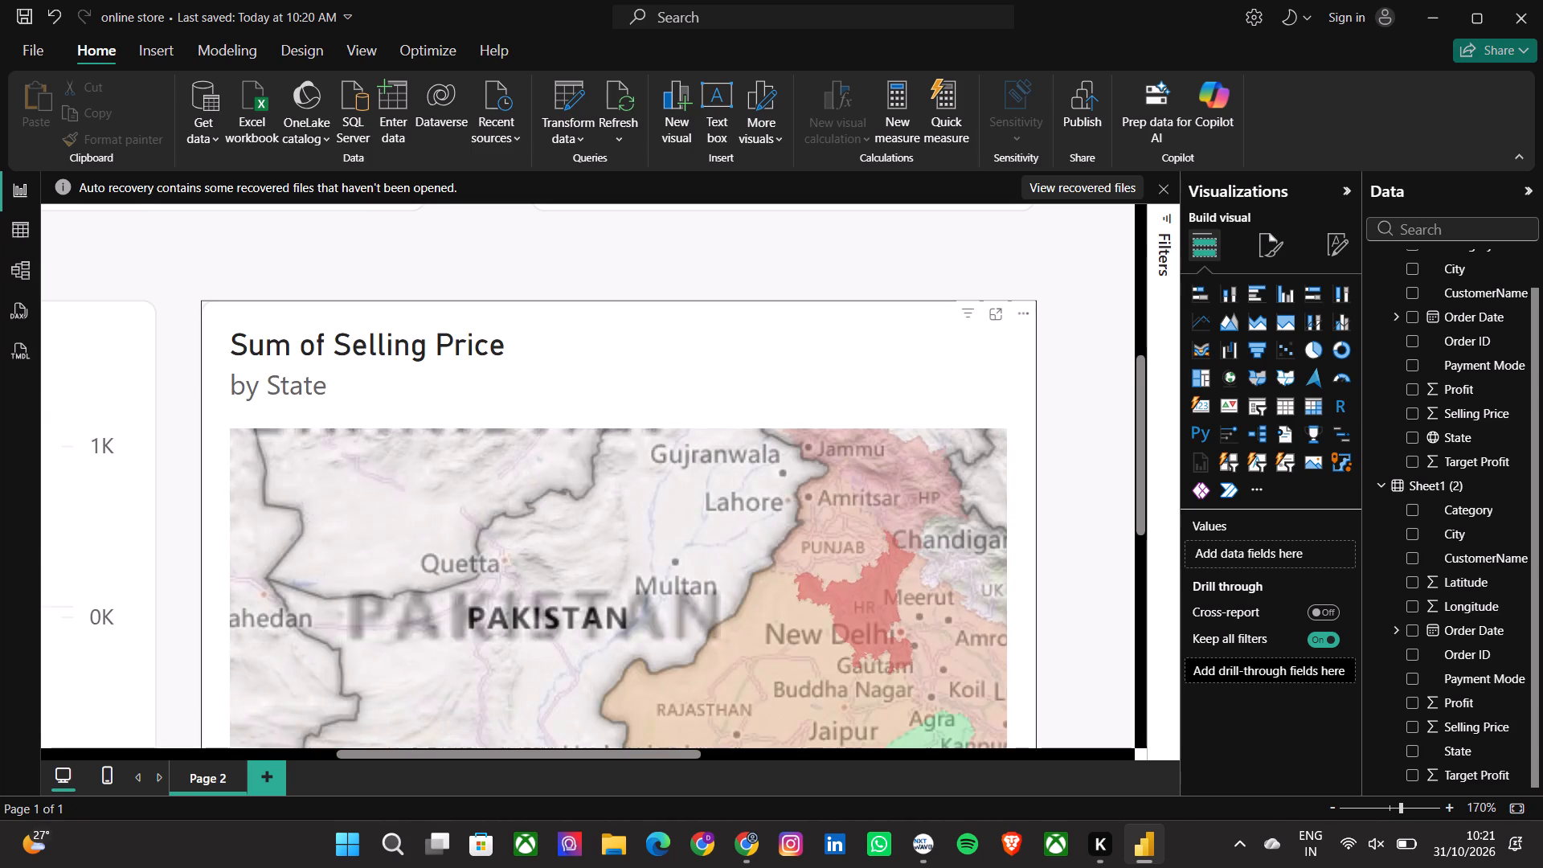
click(900, 631)
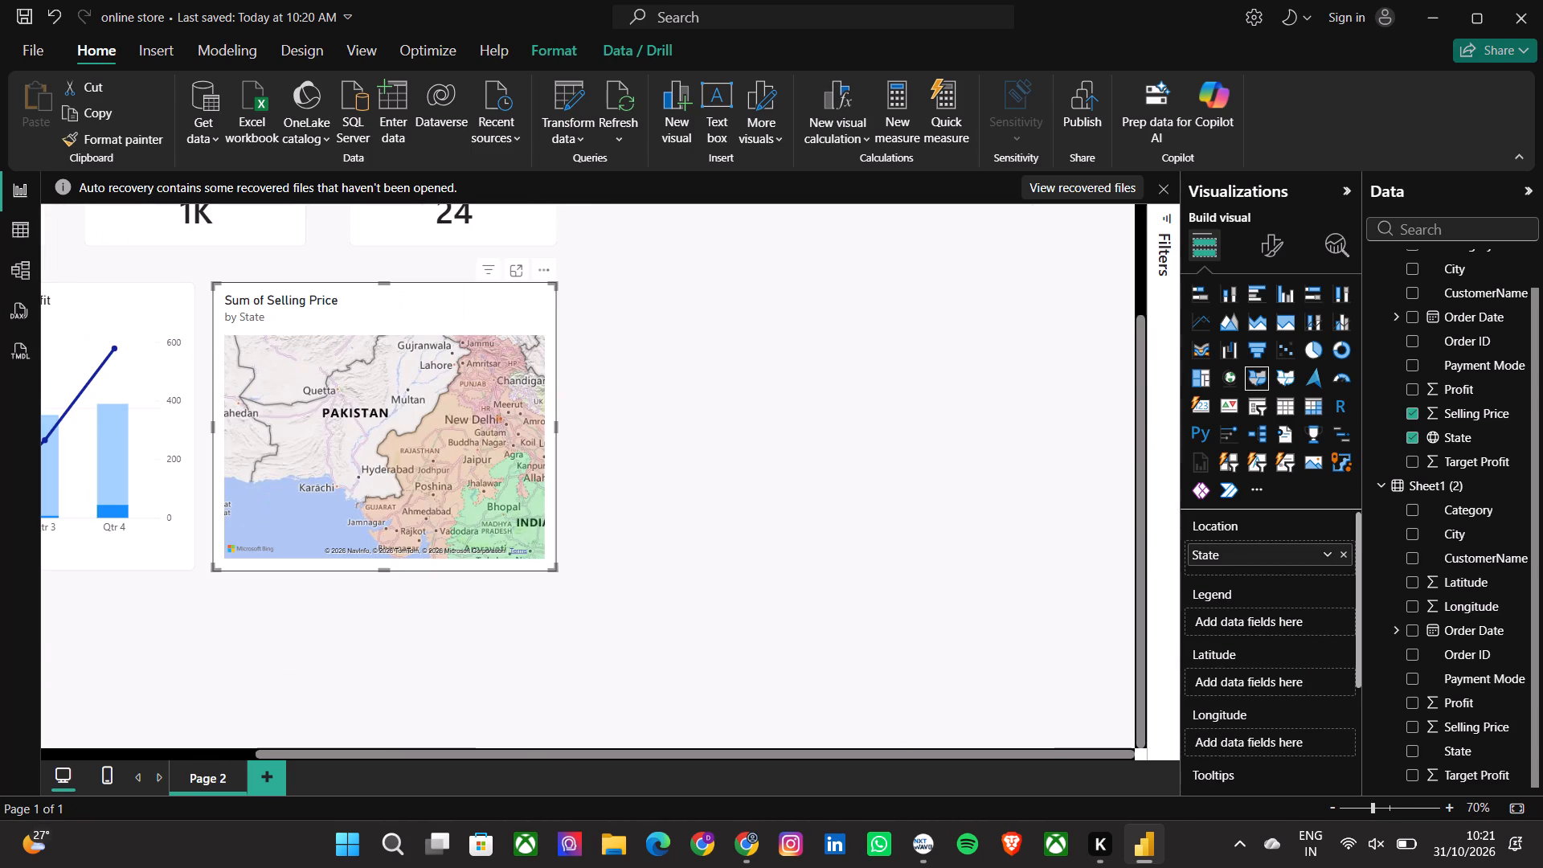
Select Rajasthan on the map to check its dashboard figures and clear the state selection.
drag(706, 444, 836, 529)
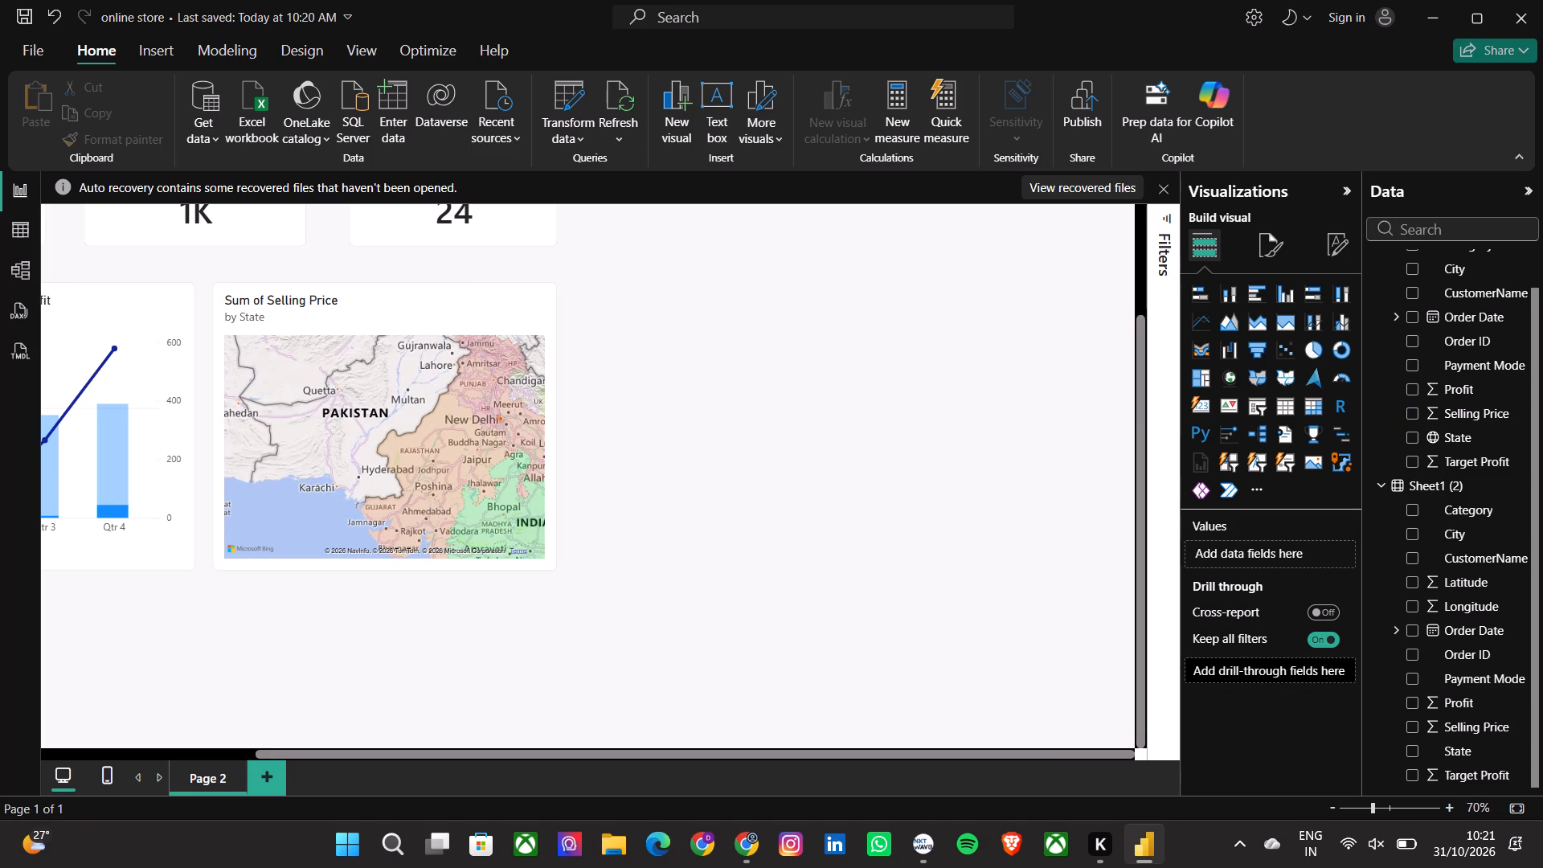
scroll(747, 513, right, 3)
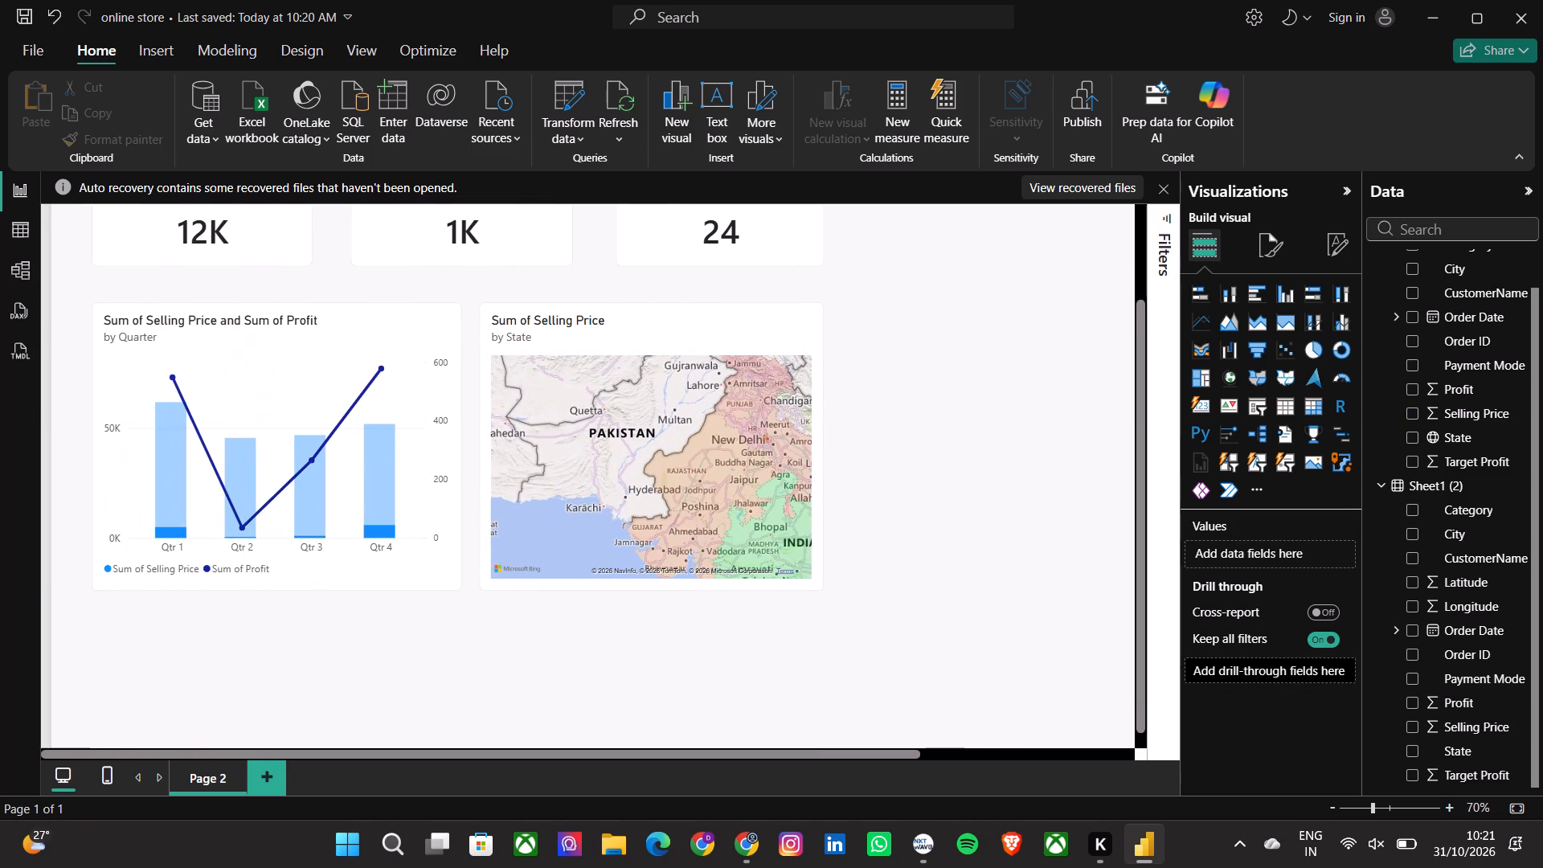
scroll(747, 513, right, 1)
click(685, 464)
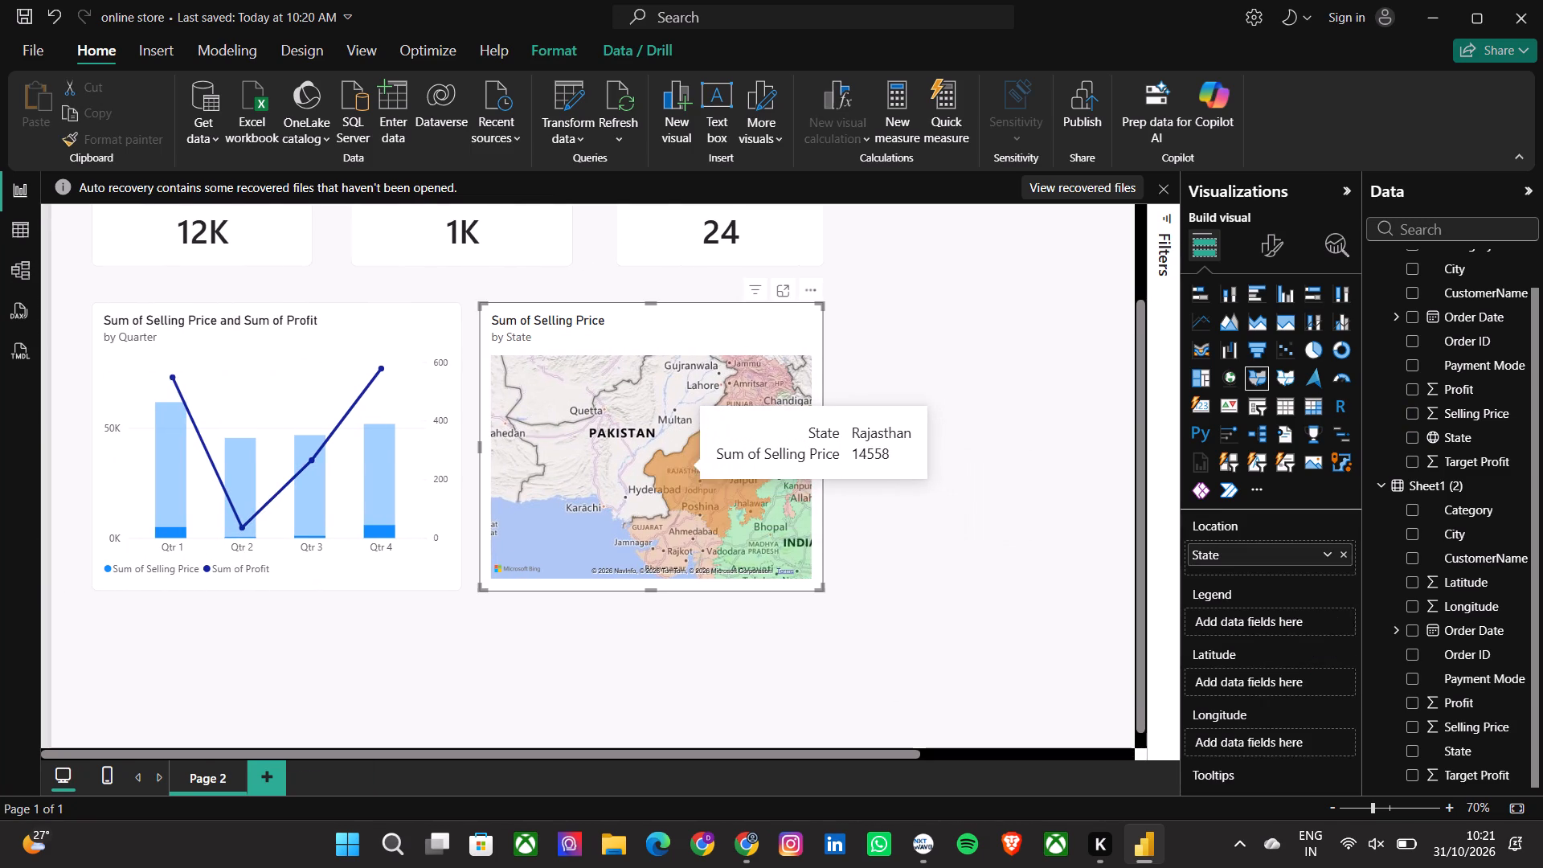
click(624, 407)
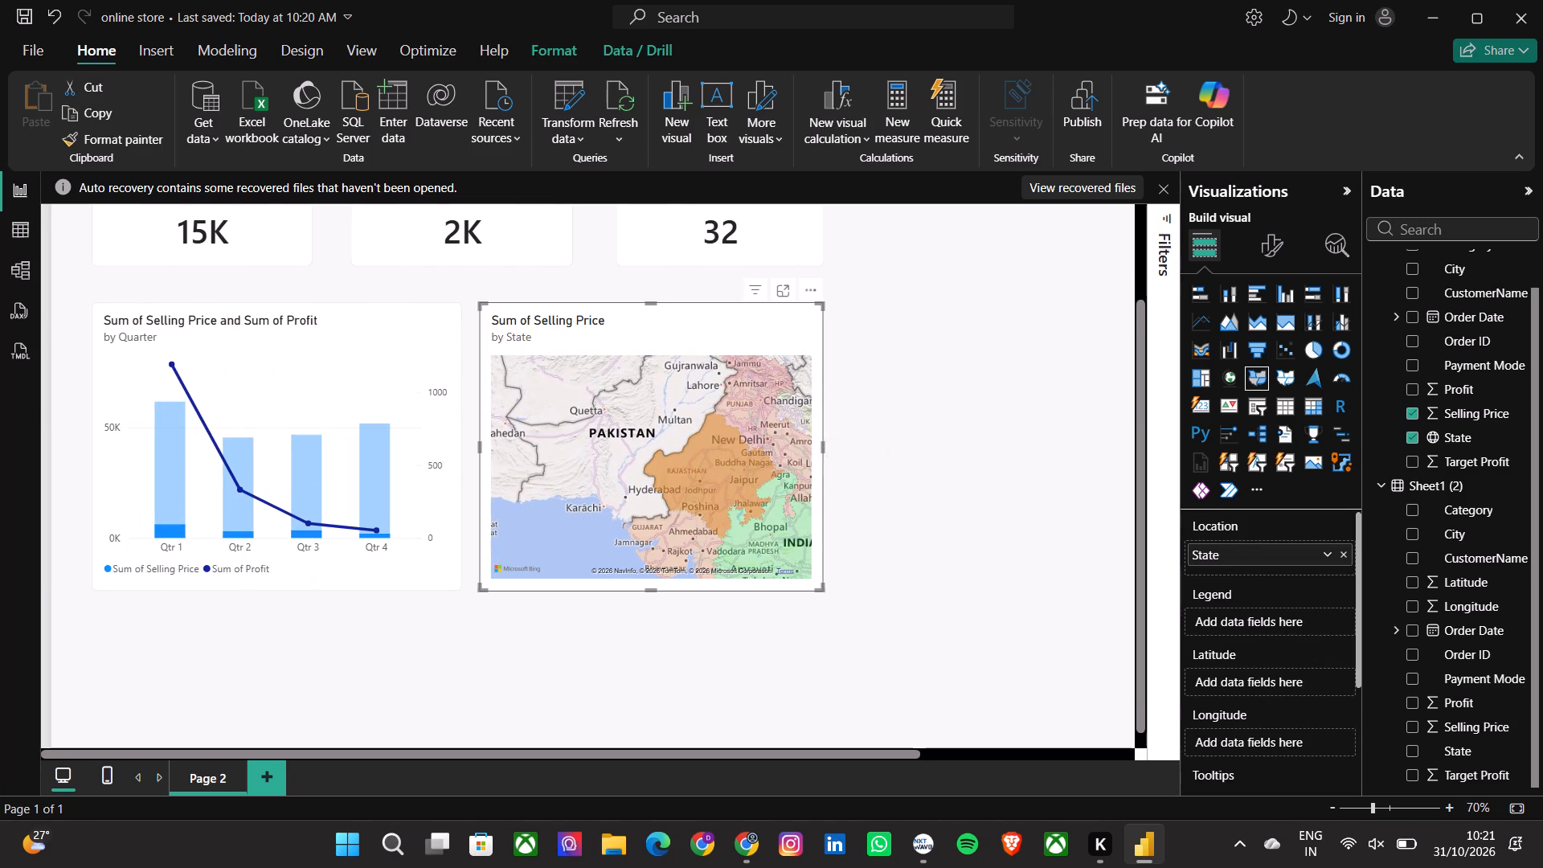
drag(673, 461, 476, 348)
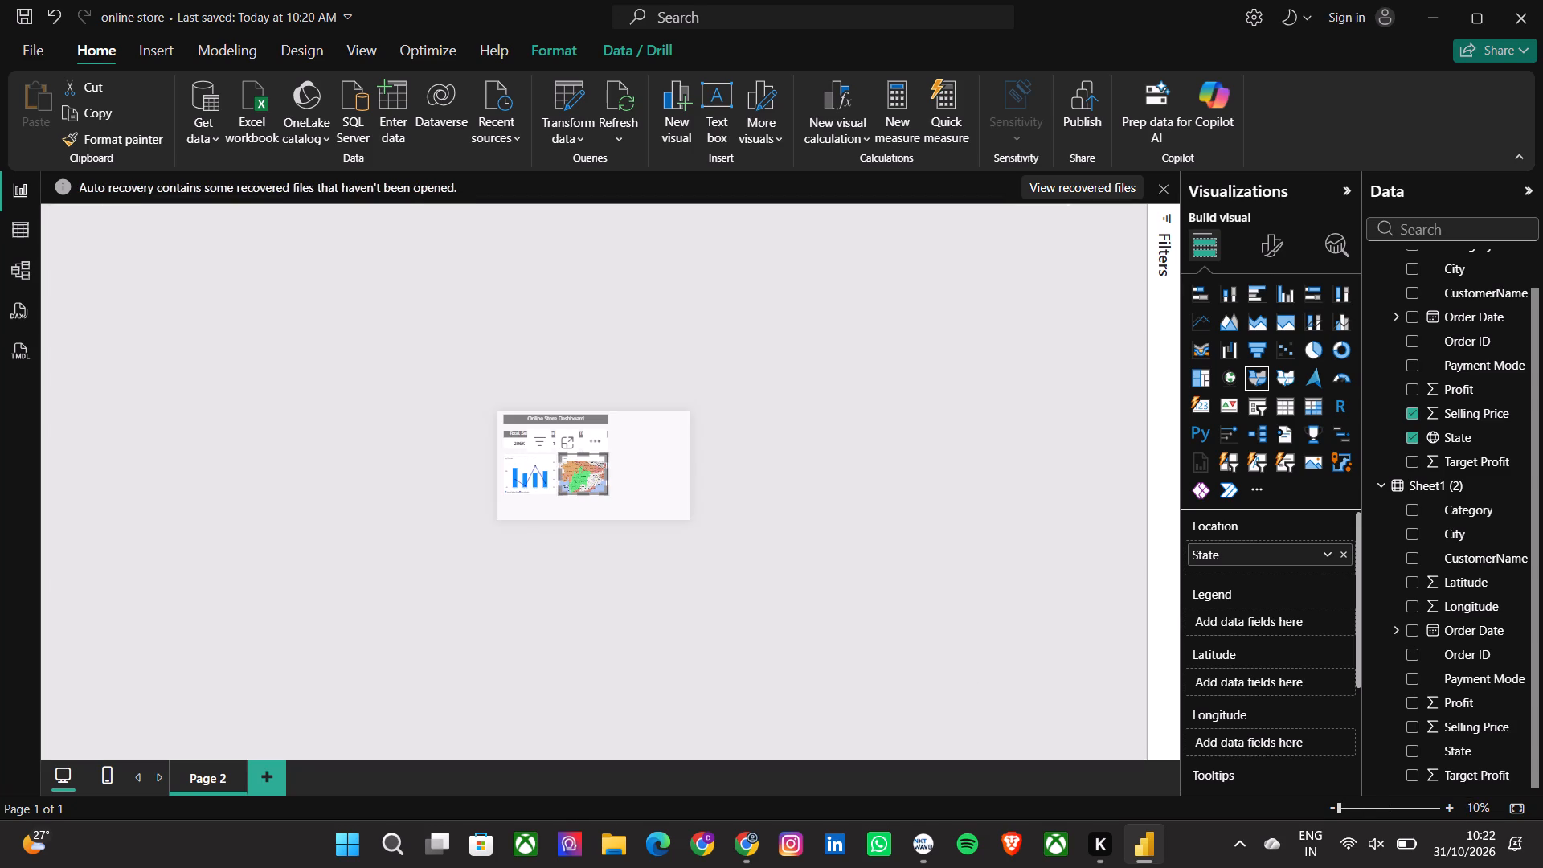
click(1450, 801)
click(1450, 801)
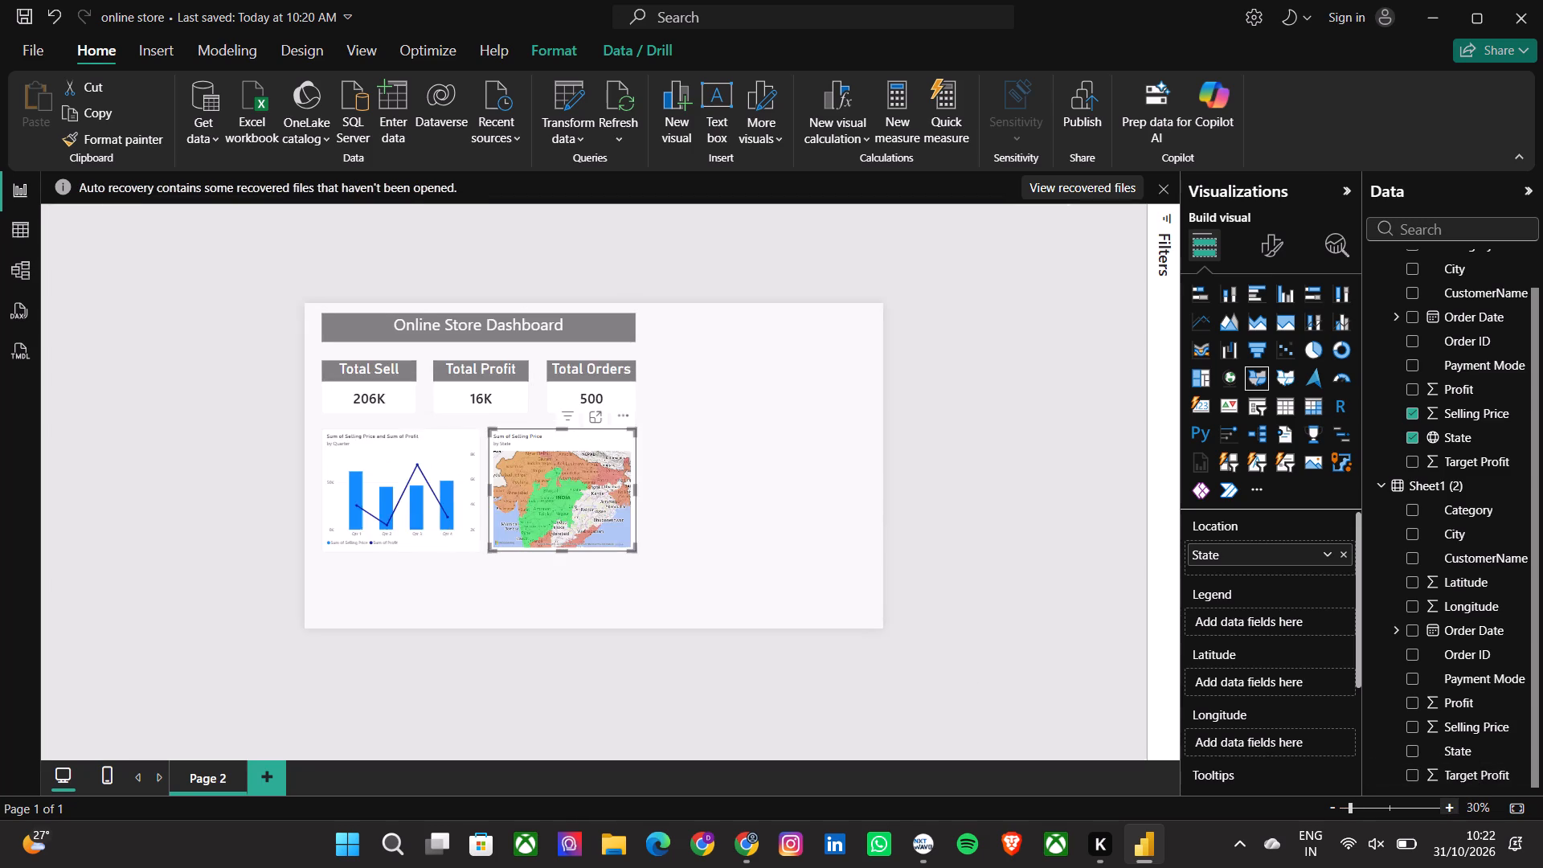